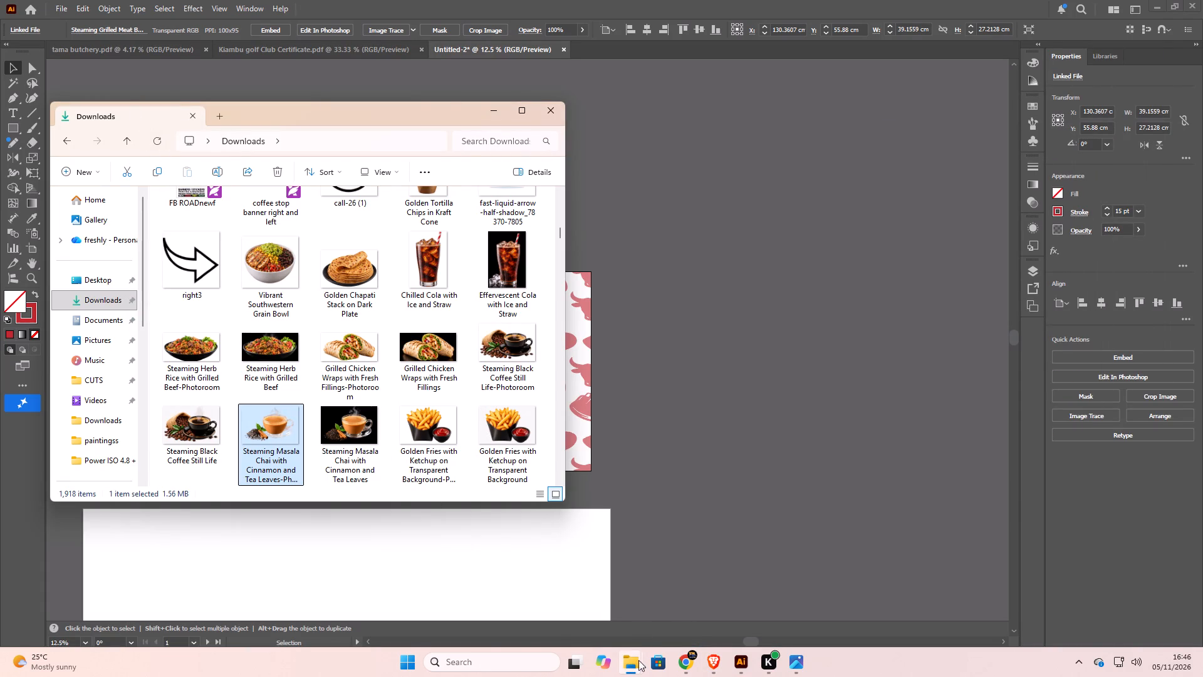
left_click(580, 594)
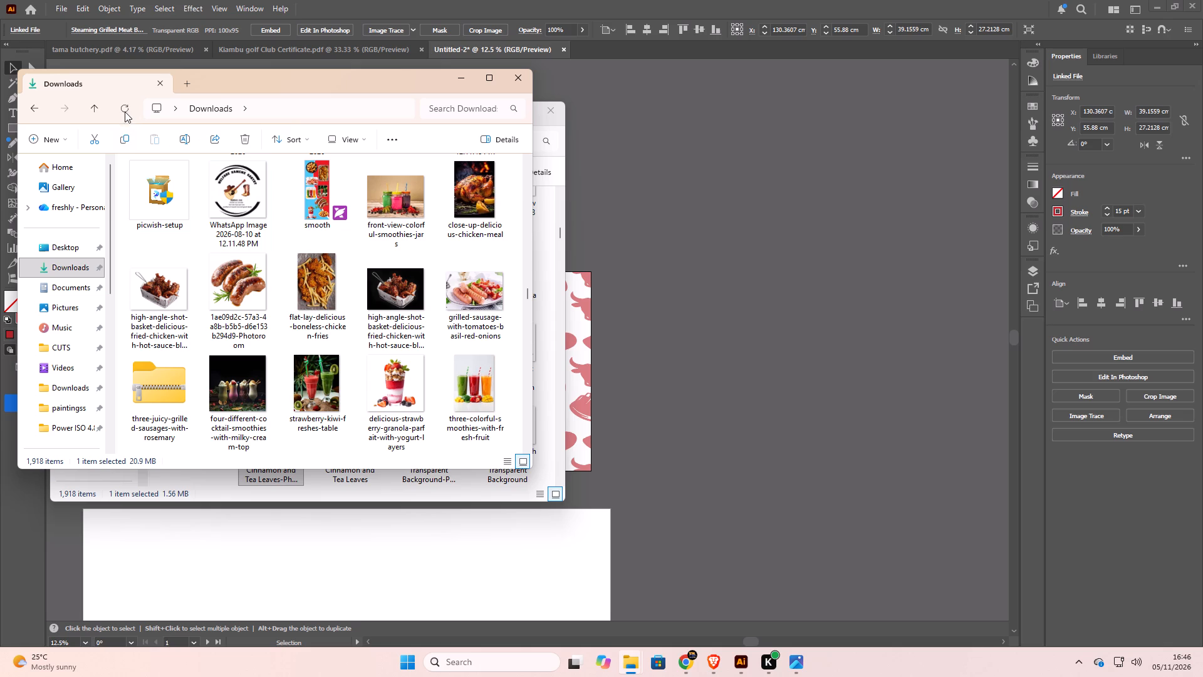
left_click(128, 109)
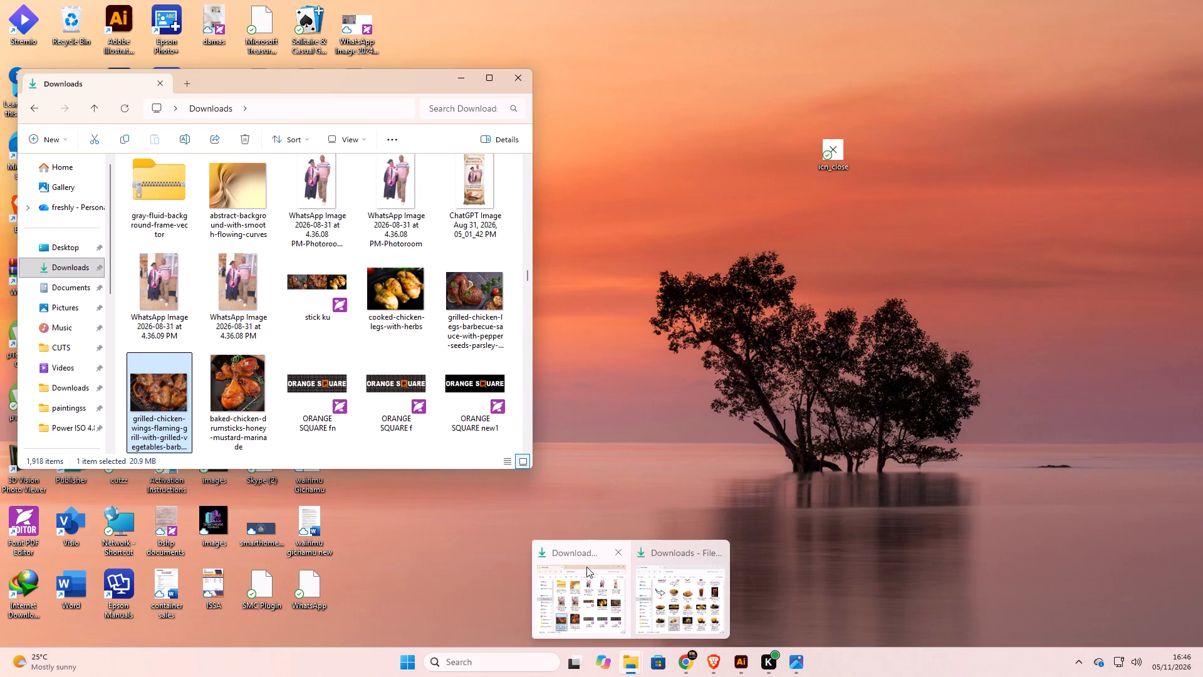
left_click(690, 612)
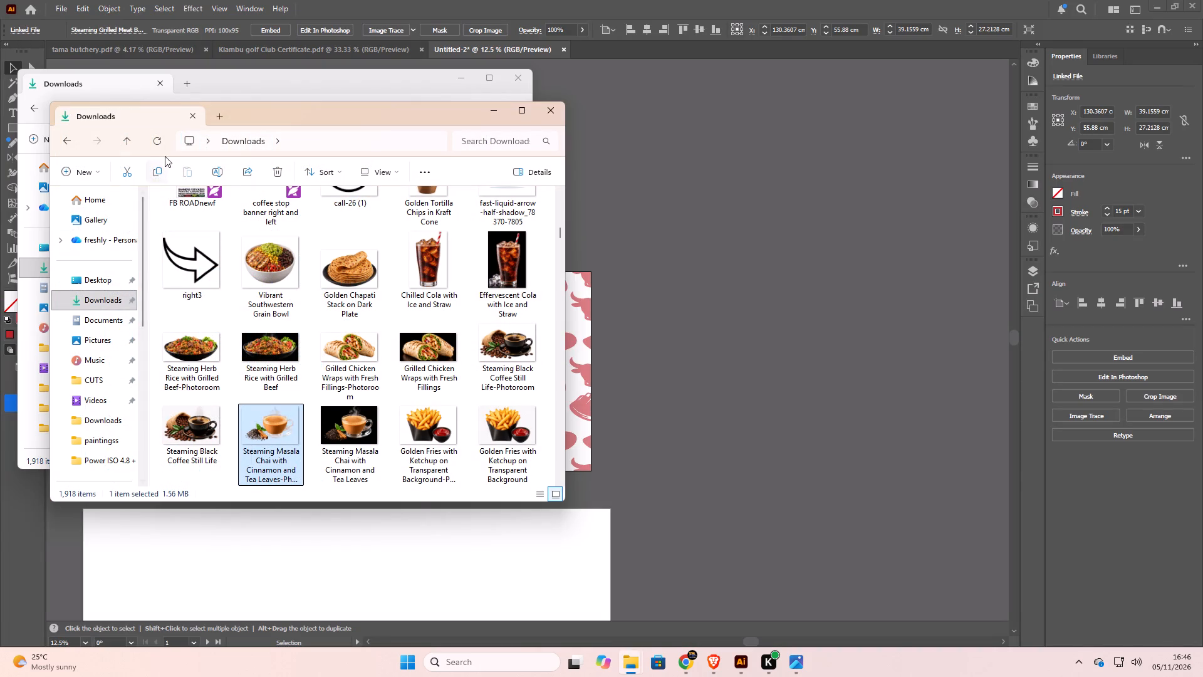
left_click(156, 146)
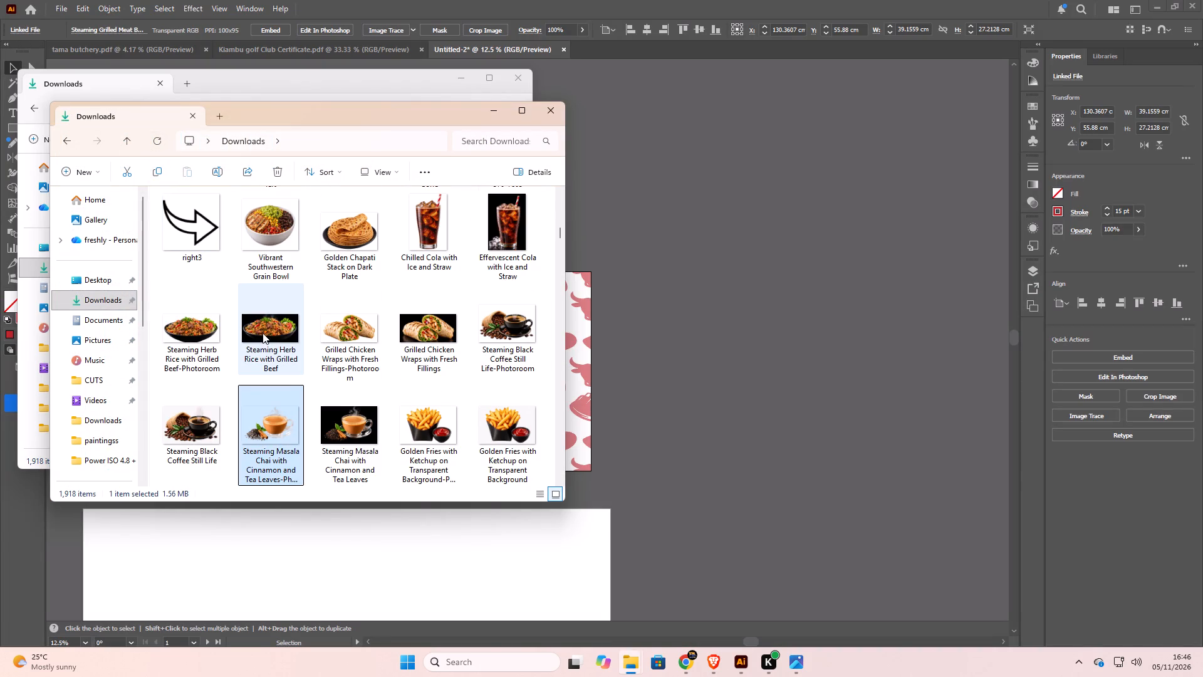
scroll(263, 323, "up", 20)
scroll(263, 323, "up", 20)
scroll(263, 323, "up", 18)
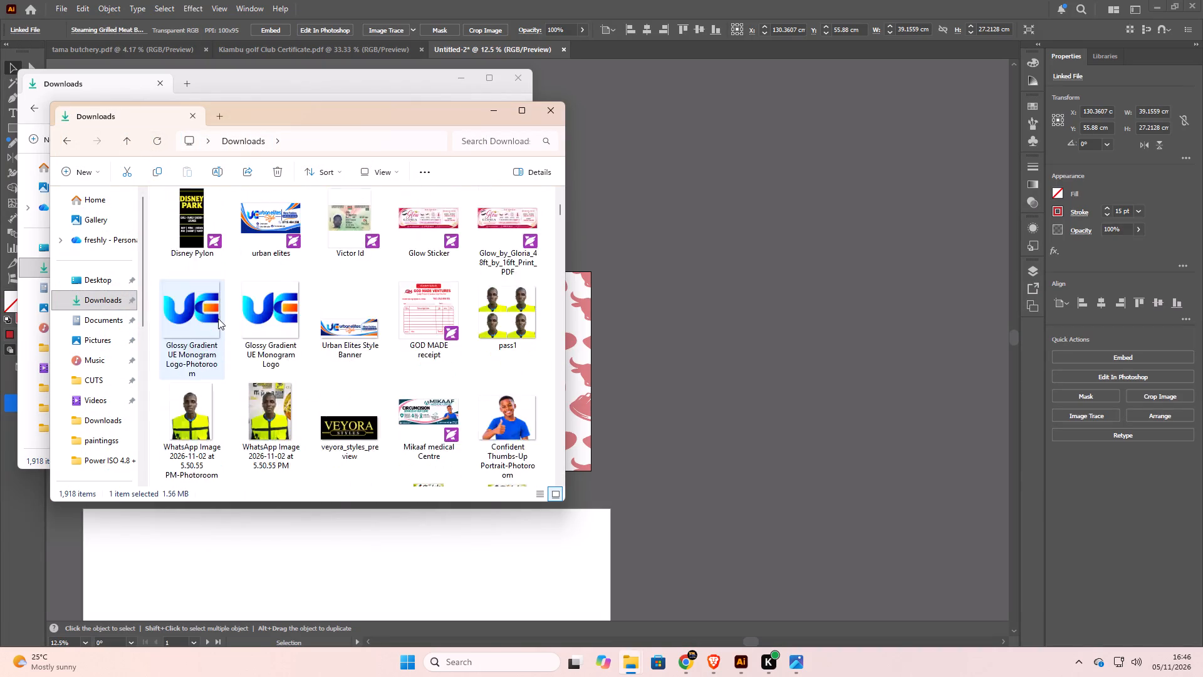
scroll(218, 318, "up", 9)
left_click(191, 258)
left_click_drag(191, 246, 226, 259)
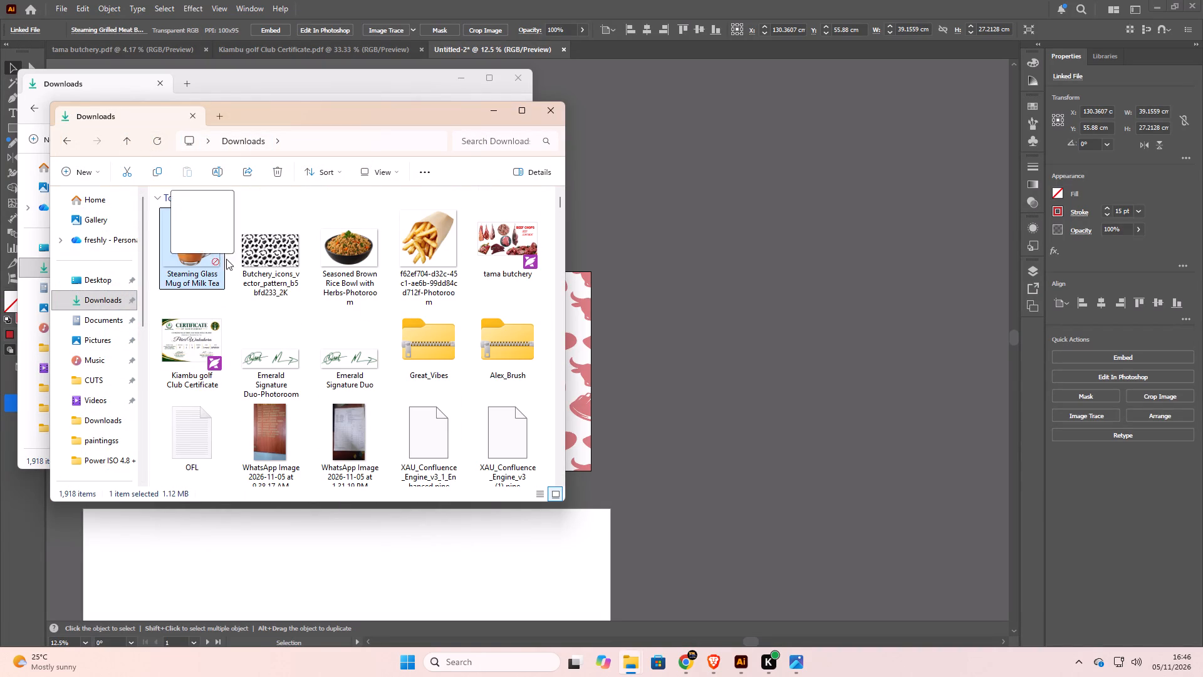
left_click_drag(226, 259, 766, 358)
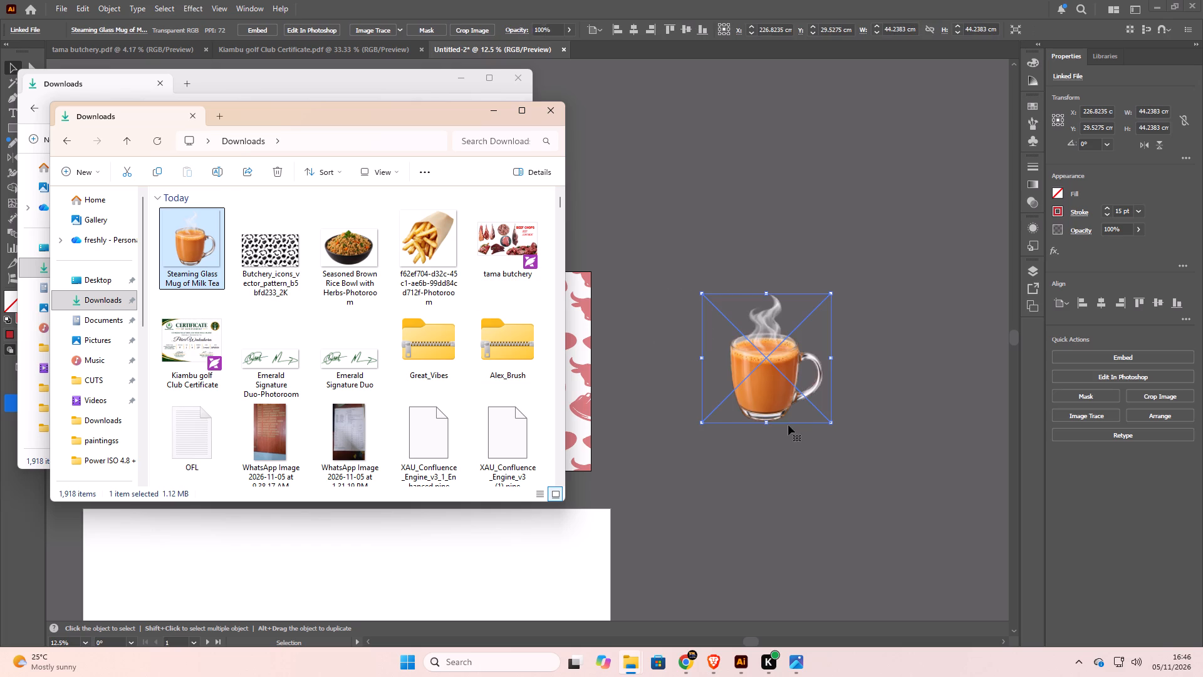
left_click(789, 495)
Move the grilled meat bowl about 17.35 cm right and 24.16 cm up, toward Artboard 1's right edge.
left_click(498, 434)
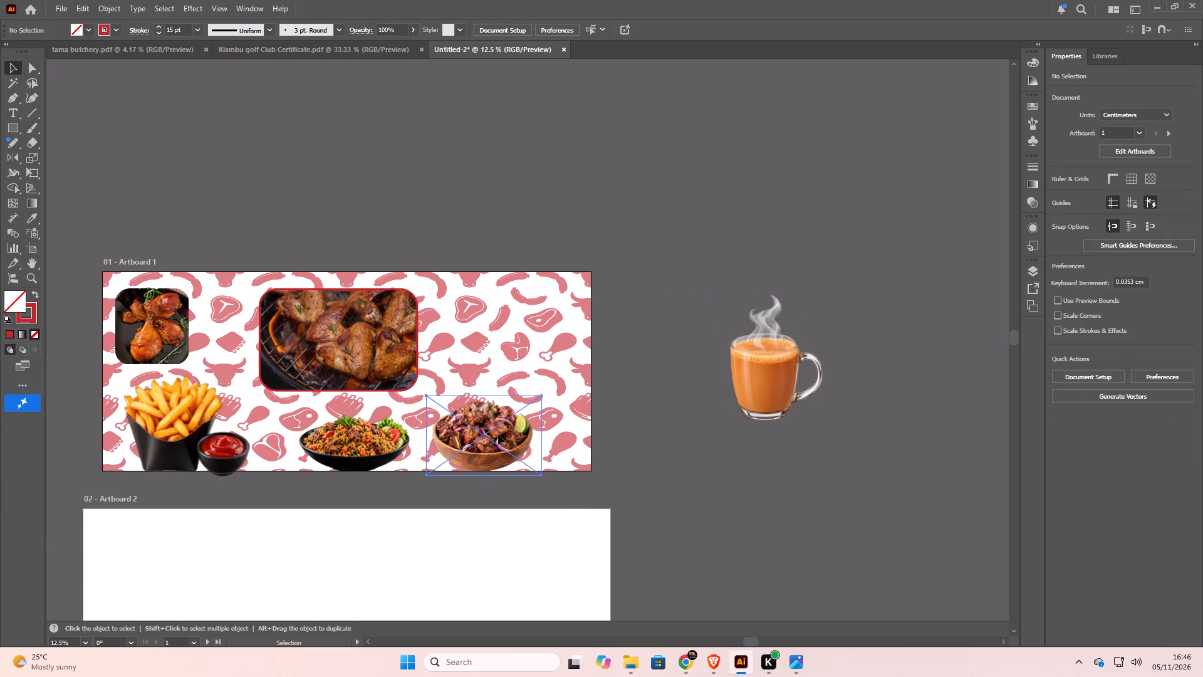
left_click_drag(492, 434, 497, 434)
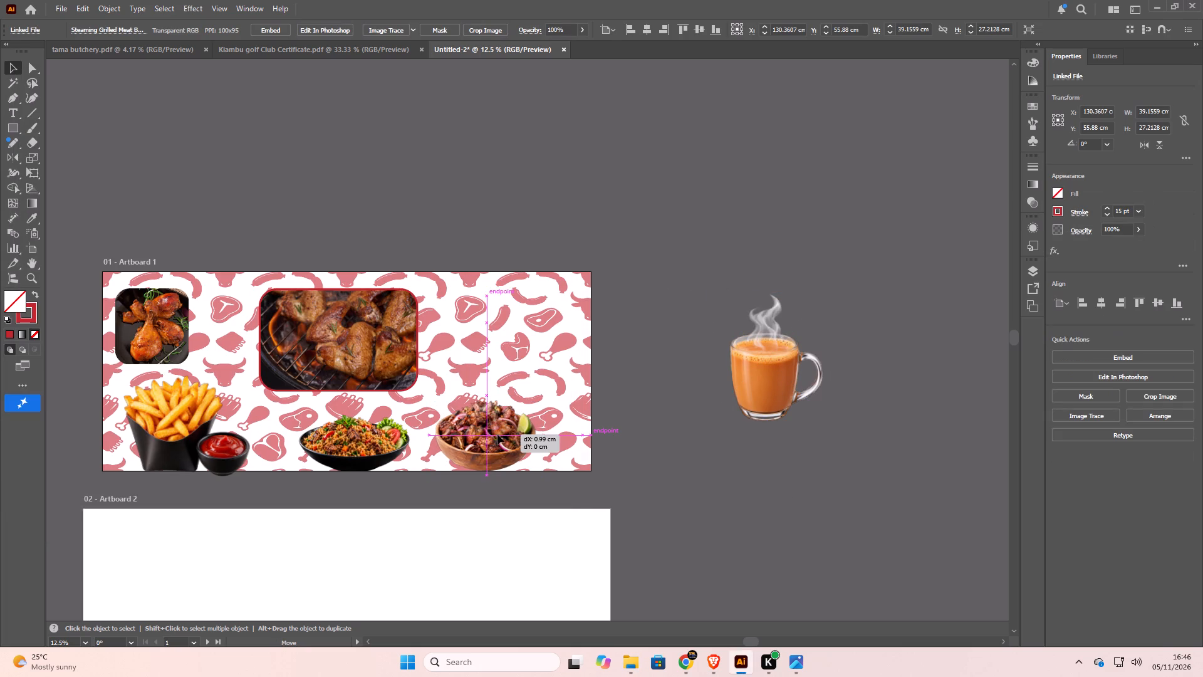
left_click_drag(497, 434, 536, 367)
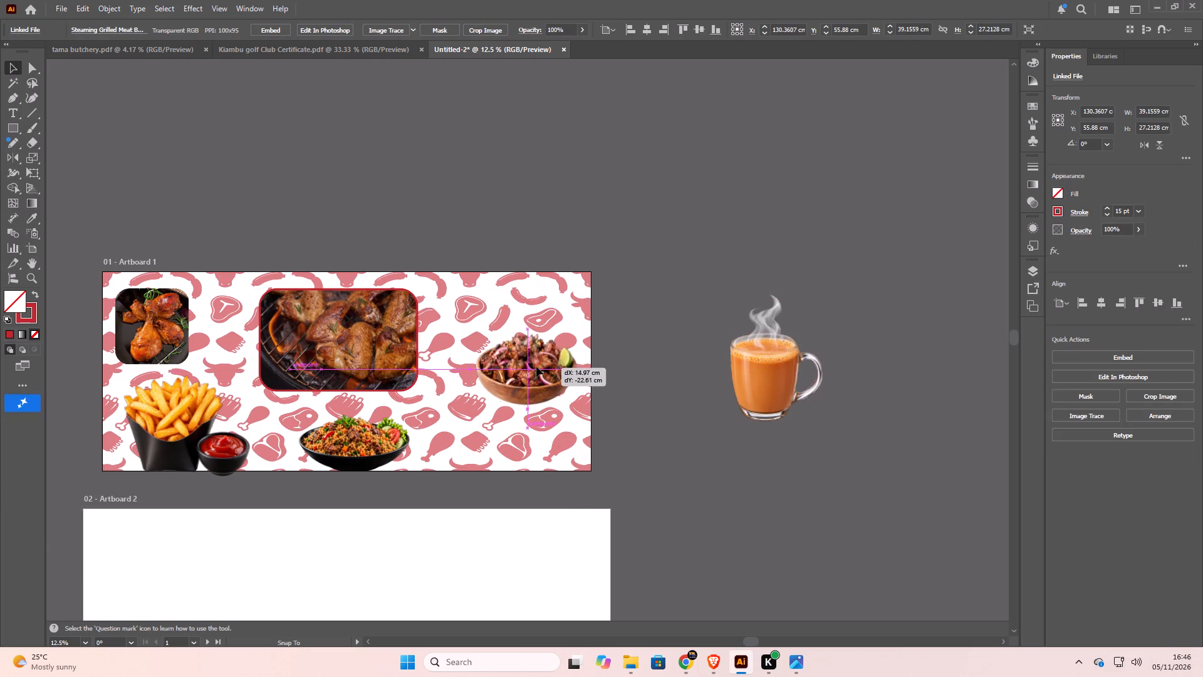
left_click_drag(536, 367, 544, 365)
Move the milk tea mug onto Artboard 1 between the rice bowl and the grilled meat bowl, at about X 119 cm, Y 44.6 cm.
left_click(778, 357)
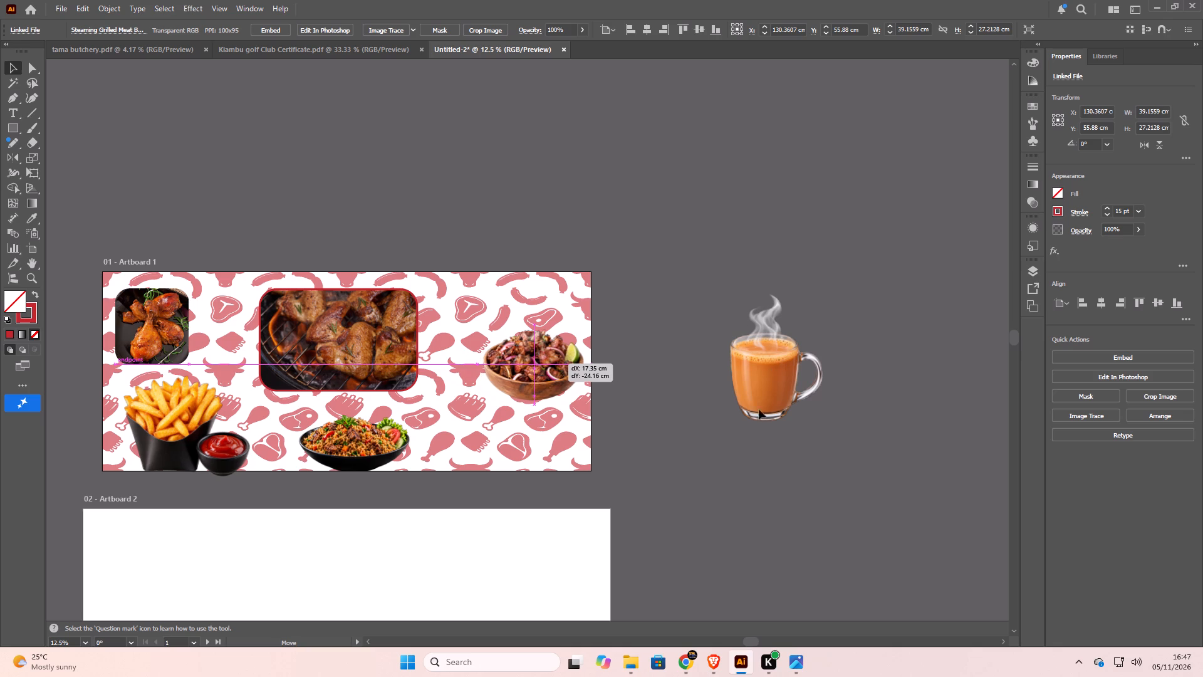
left_click_drag(773, 359, 415, 412)
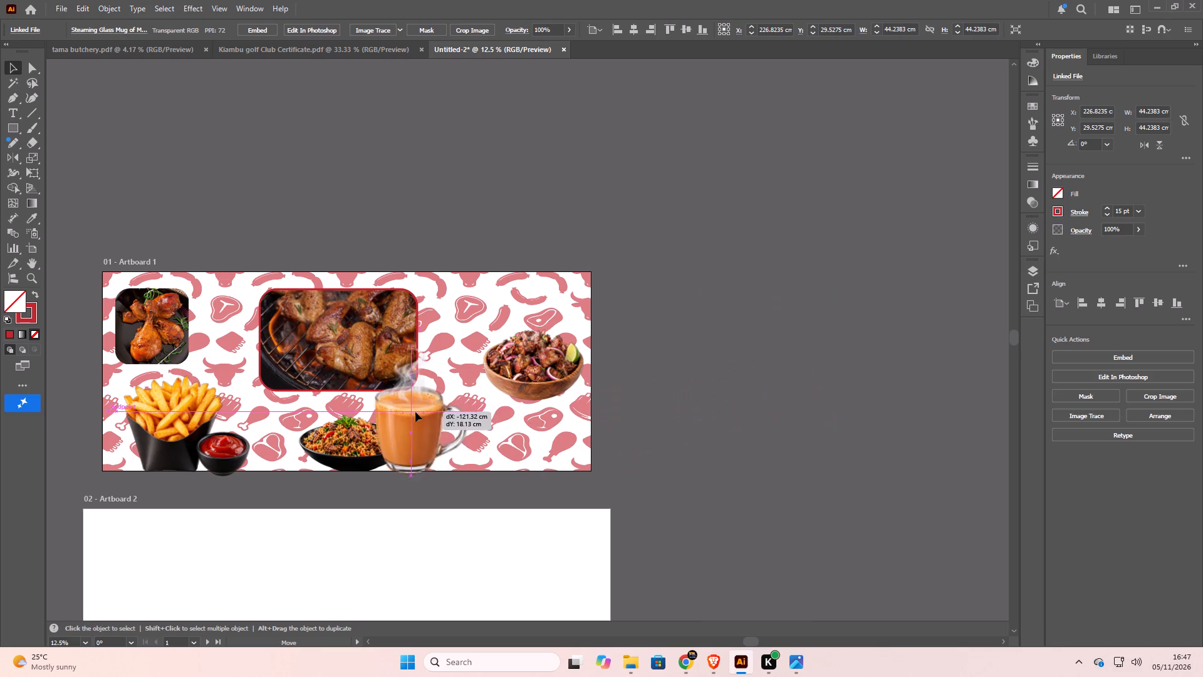
left_click_drag(415, 412, 462, 407)
left_click(523, 375)
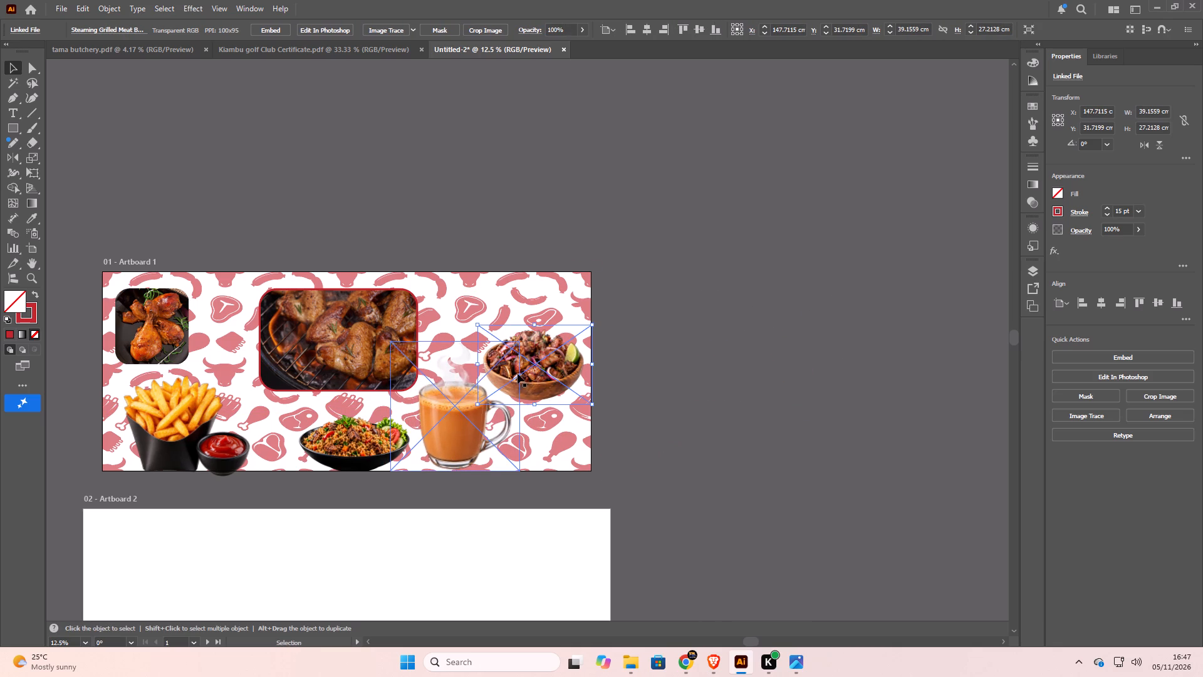
left_click_drag(518, 374, 507, 368)
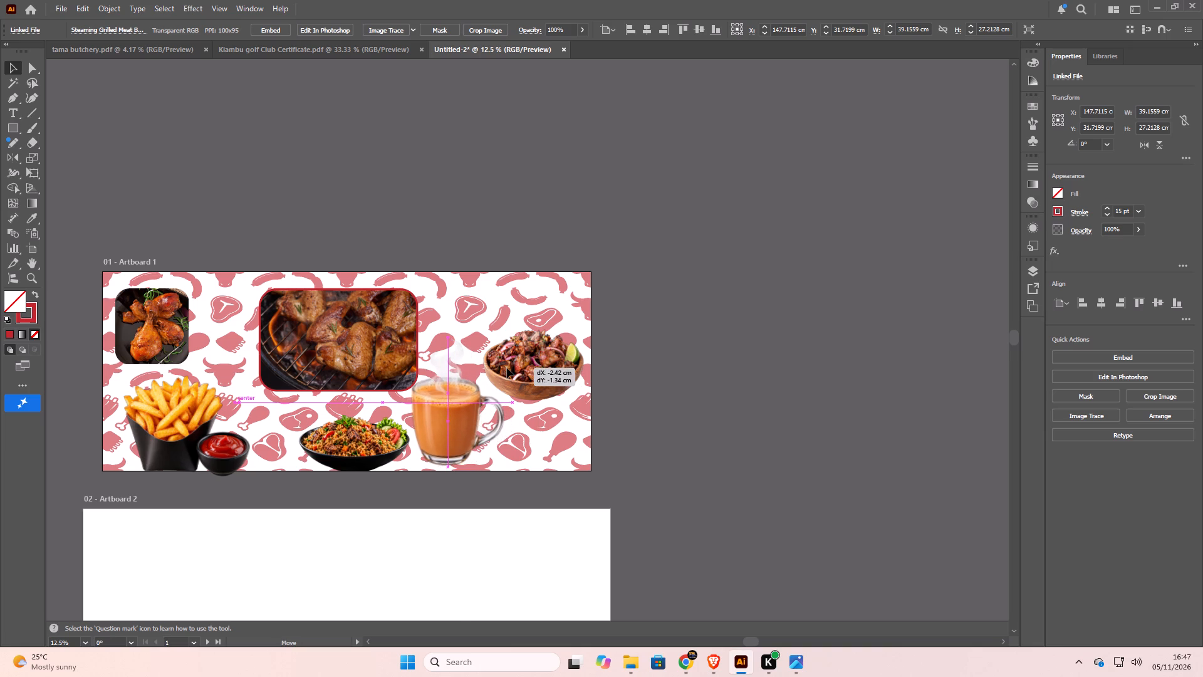
left_click_drag(507, 368, 512, 368)
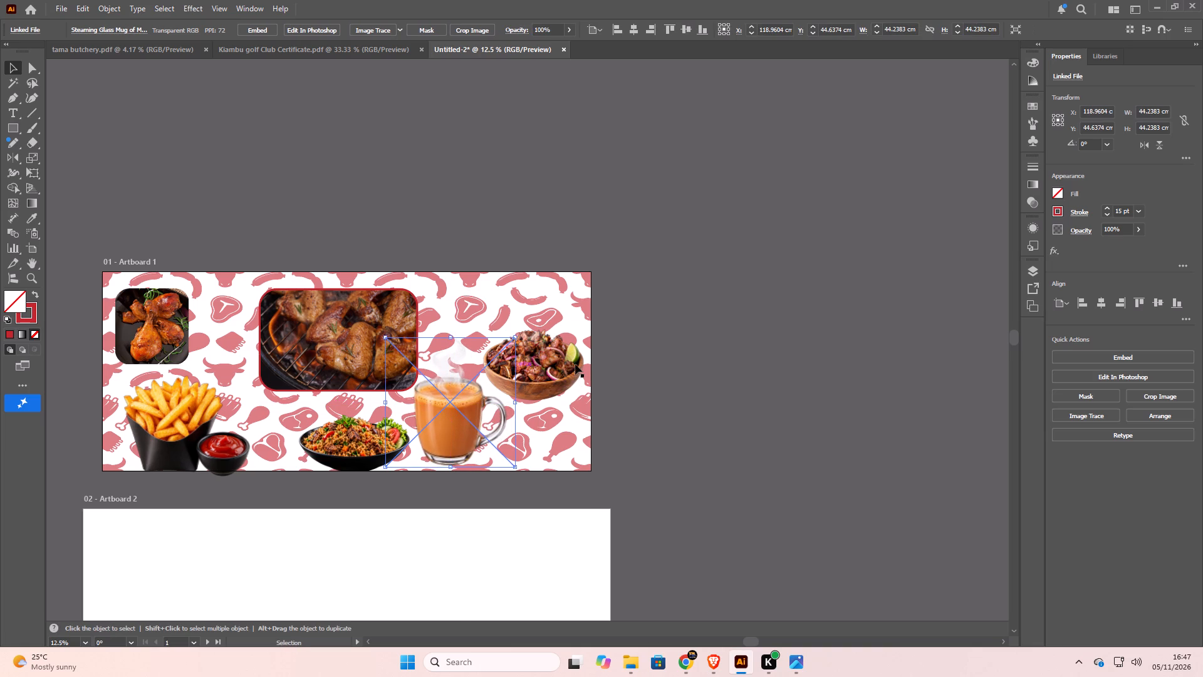
Shift the milk tea mug down to Artboard 1's bottom edge, at about X 120.9 cm, Y 46.3 cm.
key("ctrl+equal")
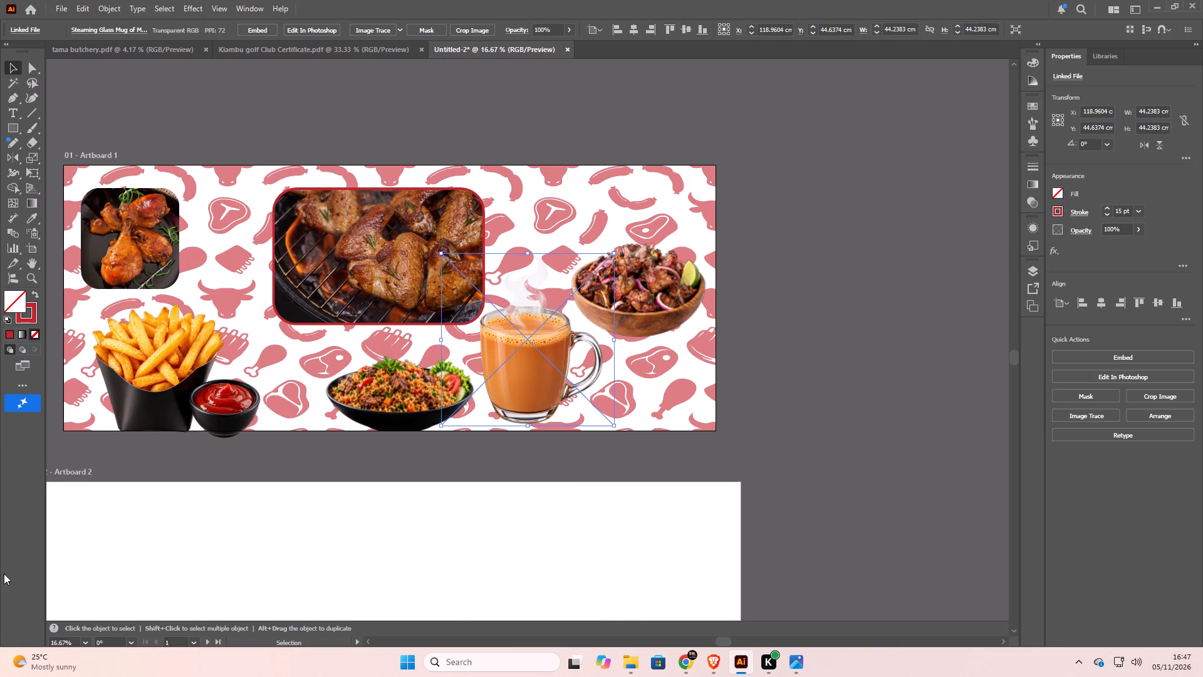
middle_click_drag(358, 96, 541, 180)
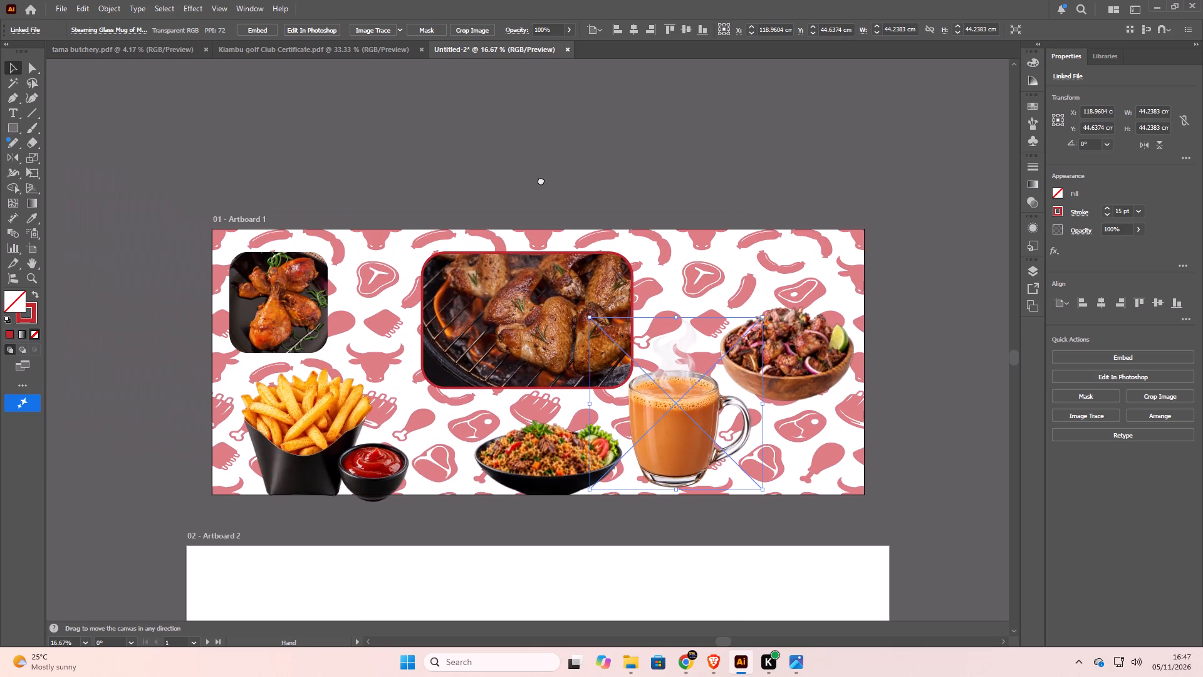
middle_click_drag(541, 180, 563, 183)
key("Down")
key("Down")
key("Down")
key("Down")
key("Down")
key("Down")
key("Down")
key("Down")
key("Down")
key("Down")
key("Down")
key("Down")
key("Down")
key("Down")
key("Down")
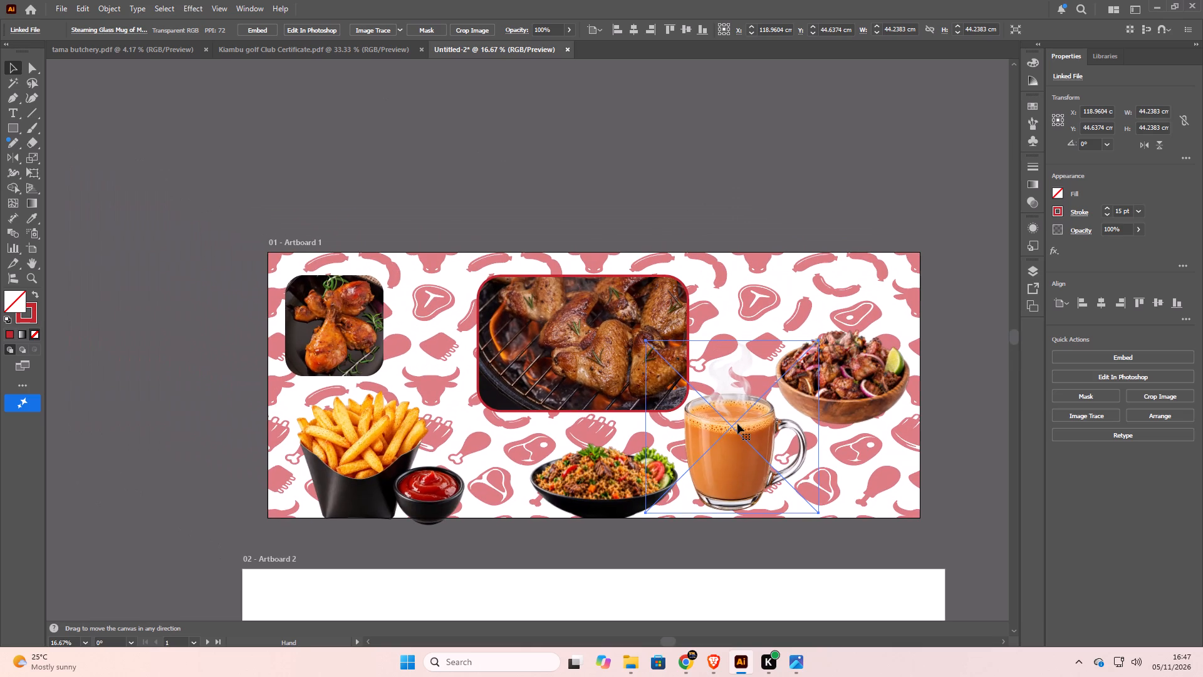
left_click_drag(737, 424, 746, 431)
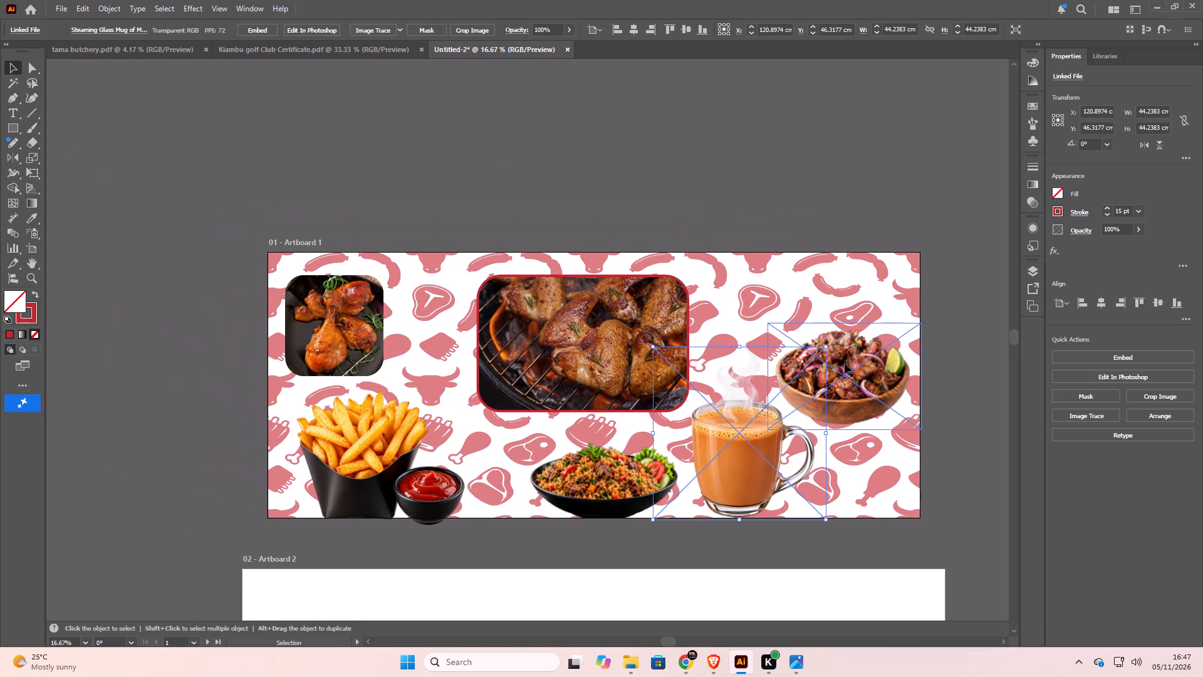
Raise the grilled meat bowl clear of the milk tea mug, to about X 147 cm, Y 25.2 cm.
left_click(846, 365)
left_click(846, 365)
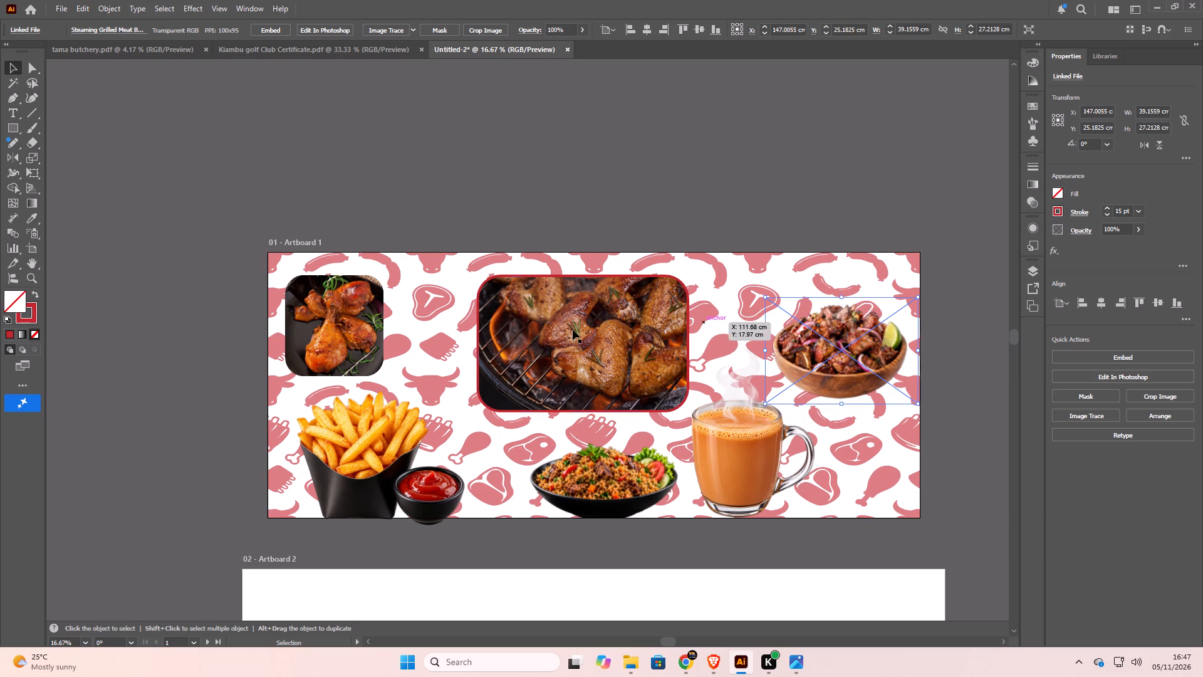
Raise the fries and ketchup image to about Y 50.6 cm, fully inside Artboard 1, and rotate it by about 3°.
left_click(406, 468)
left_click_drag(364, 464, 367, 451)
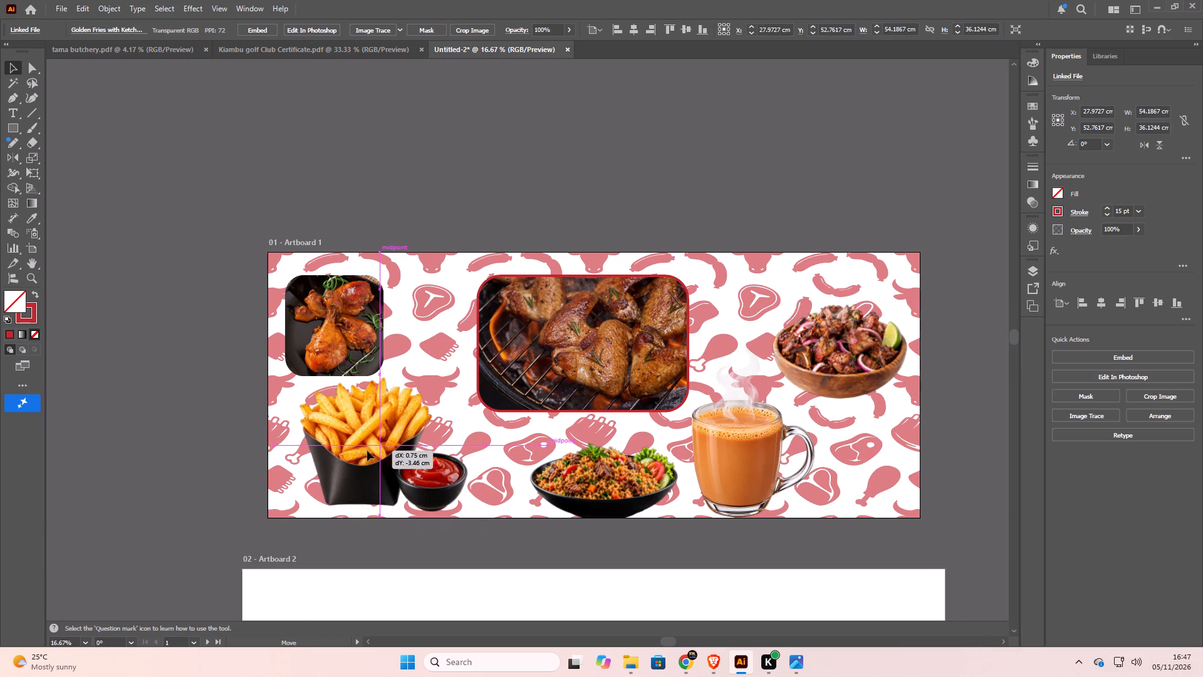
left_click_drag(367, 451, 370, 456)
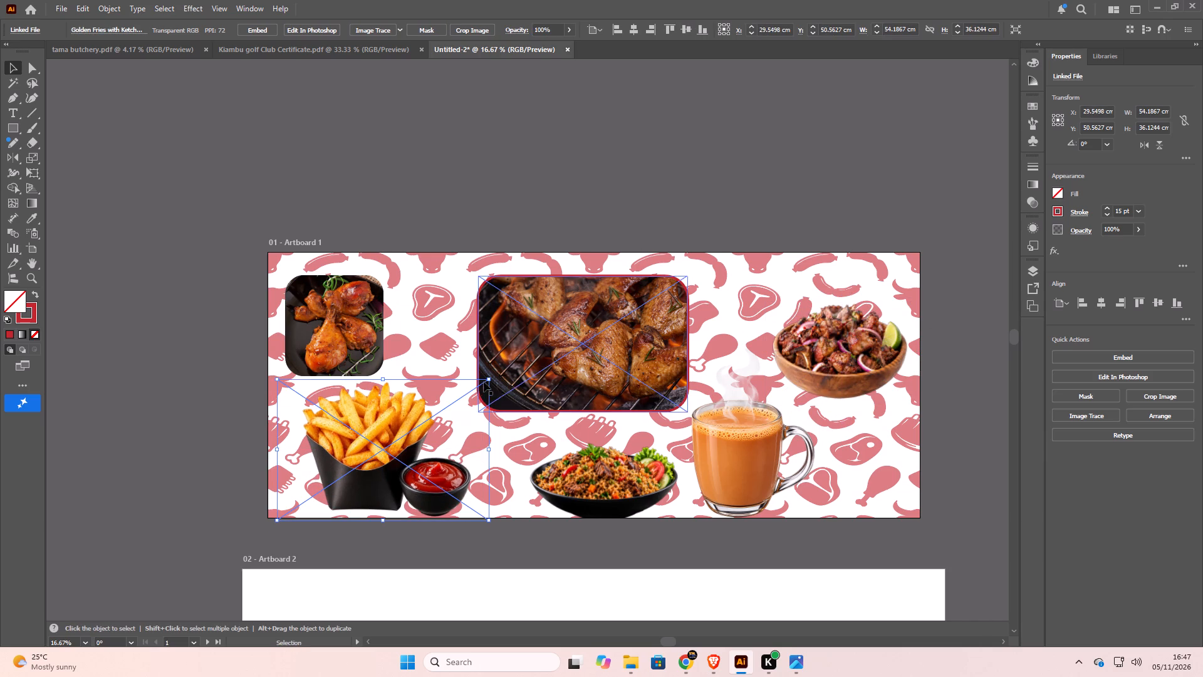
left_click_drag(483, 378, 480, 376)
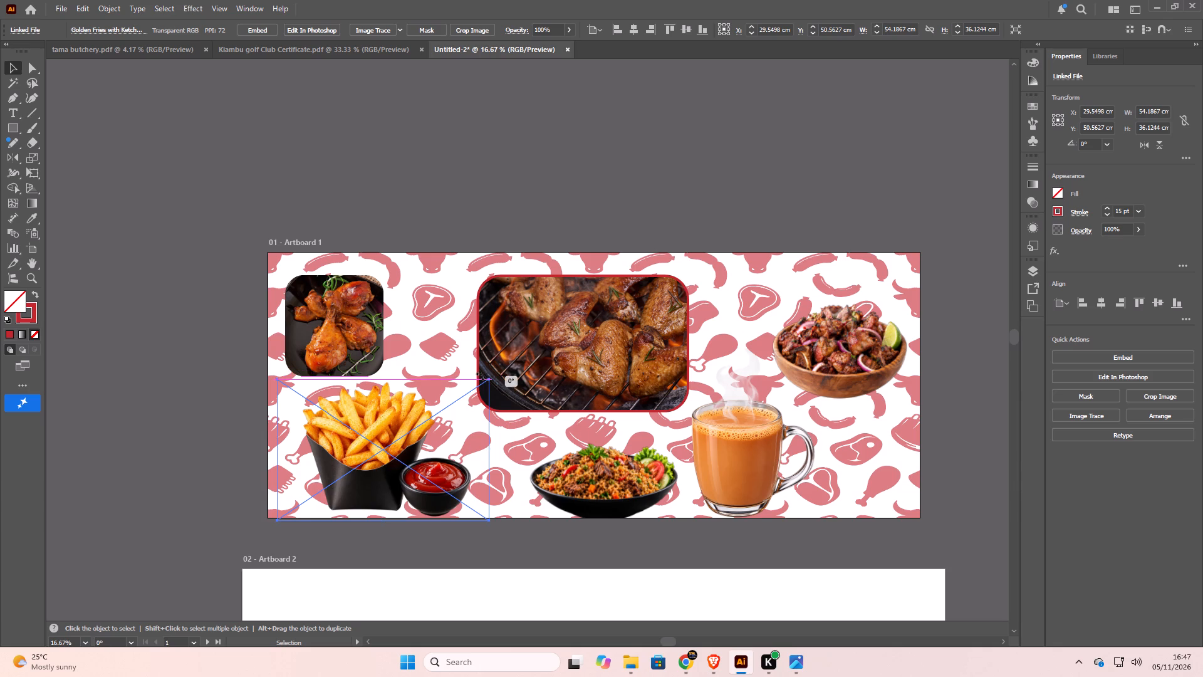
left_click_drag(480, 376, 478, 372)
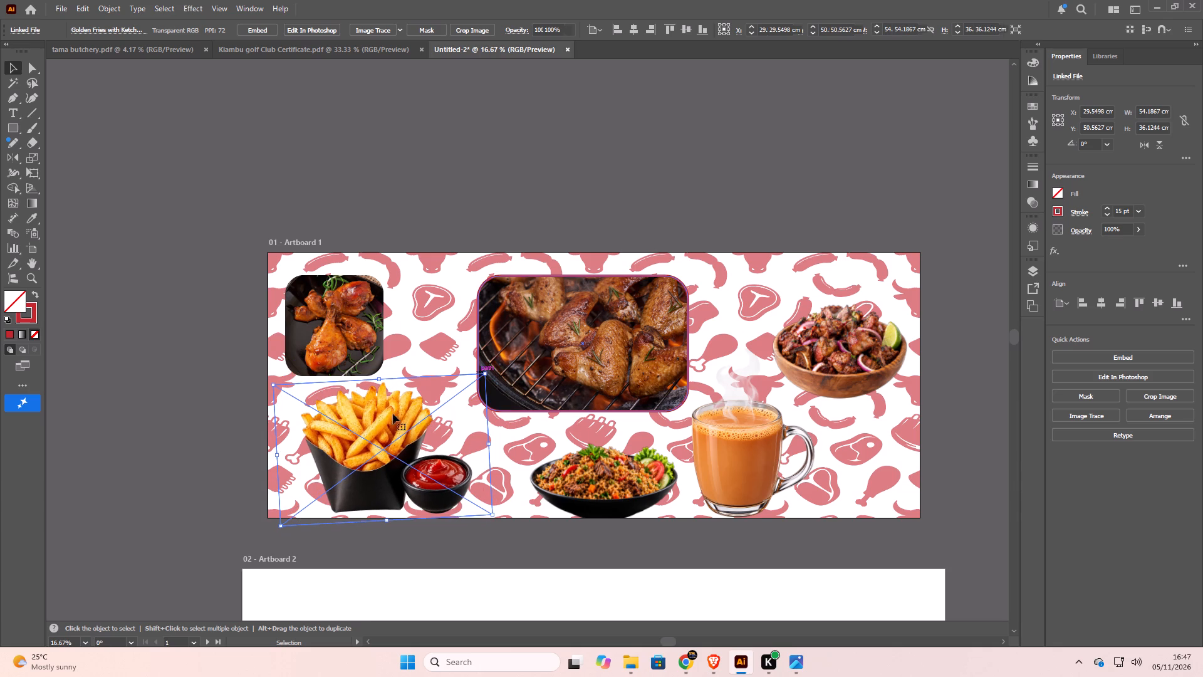
Reposition the tilted fries and ketchup image along Artboard 1's bottom edge, at about X 31 cm, Y 52.2 cm.
left_click_drag(383, 417, 398, 437)
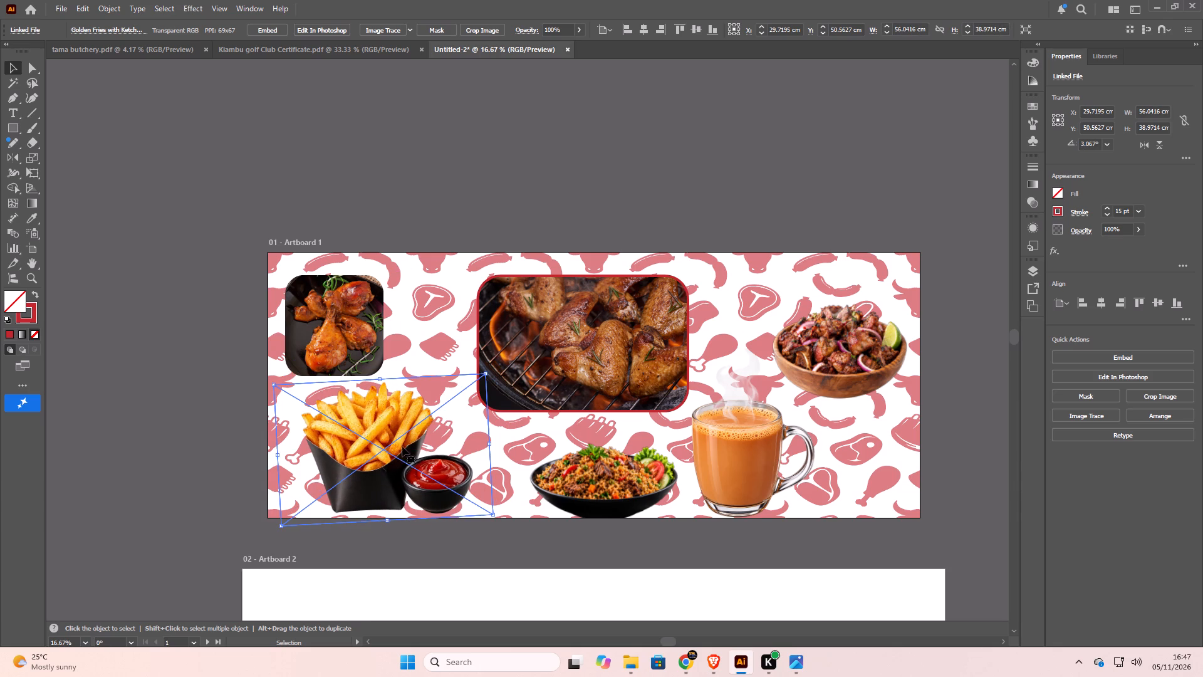
left_click_drag(409, 440, 414, 448)
key("Up")
key("Up")
key("Up")
key("Up")
key("Up")
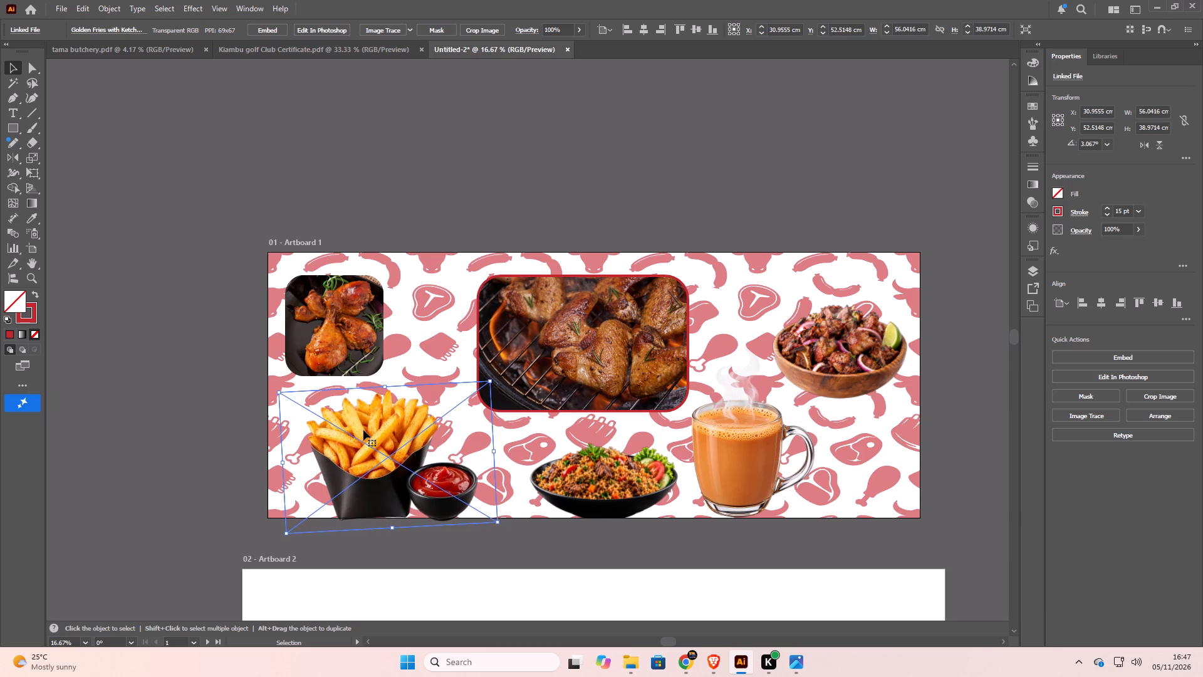
key("Up")
key("Up")
key("Up")
key("Up")
key("Up")
key("Up")
key("Up")
key("Up")
key("Up")
key("Up")
key("Up")
key("Up")
key("Up")
key("Up")
key("Up")
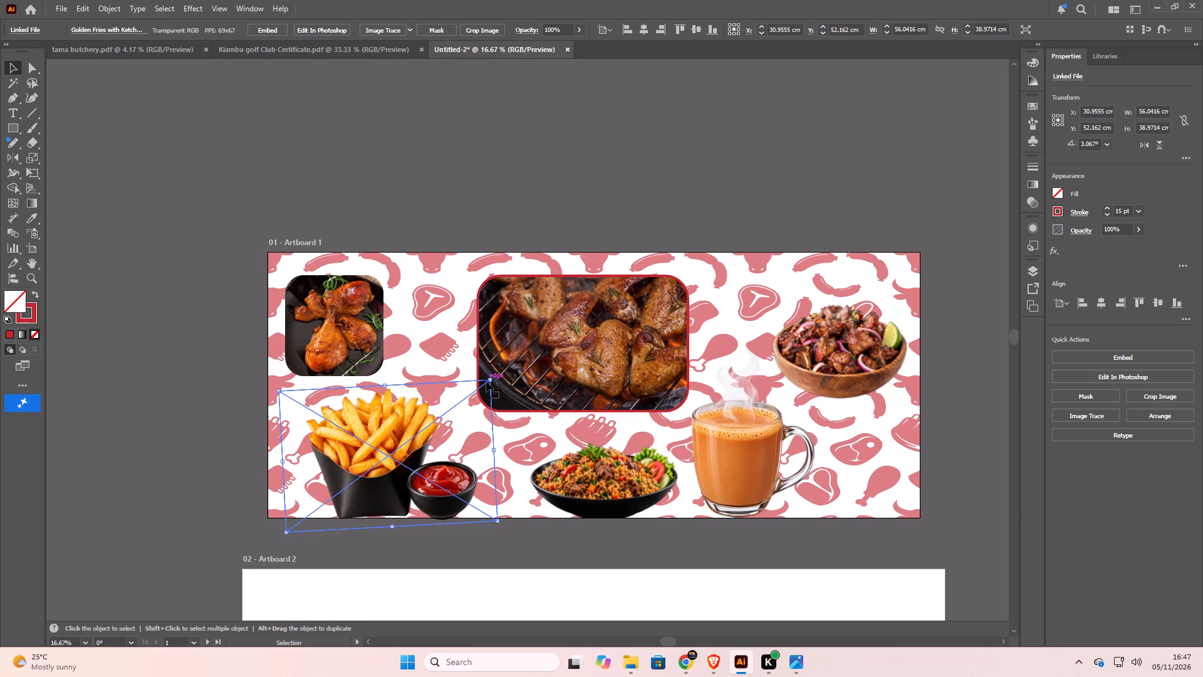
Scale the fries and ketchup image down to about 51.4 × 36.2 cm and deselect it.
left_click_drag(488, 382, 473, 391)
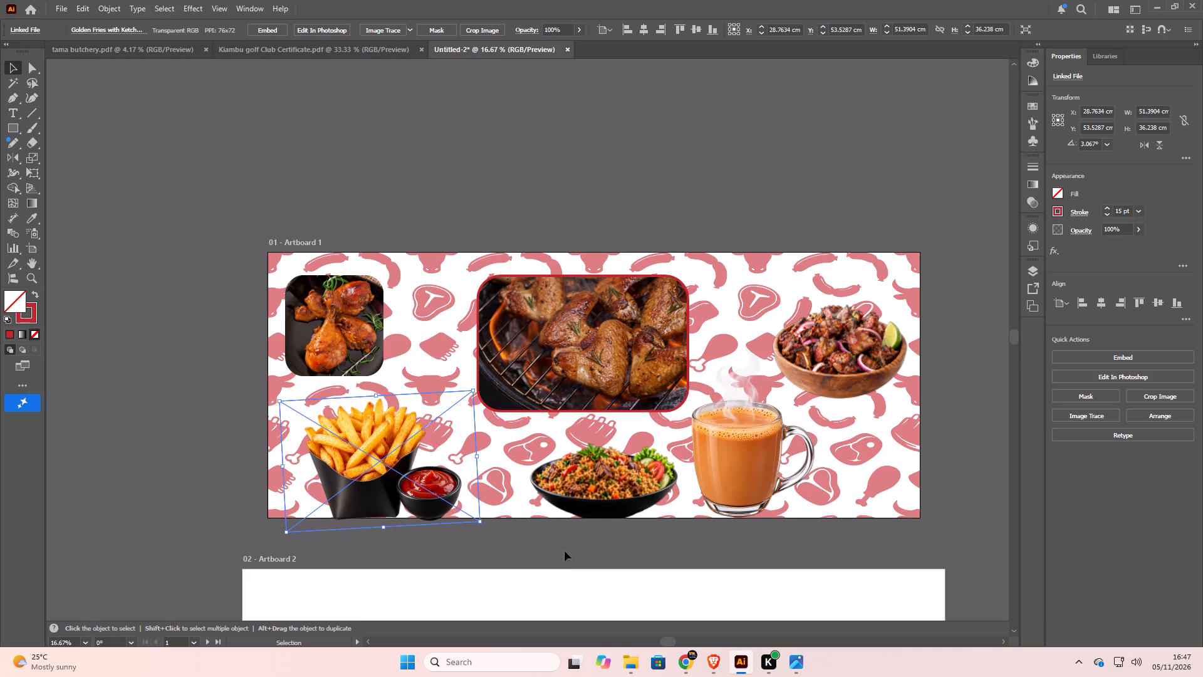
left_click(565, 551)
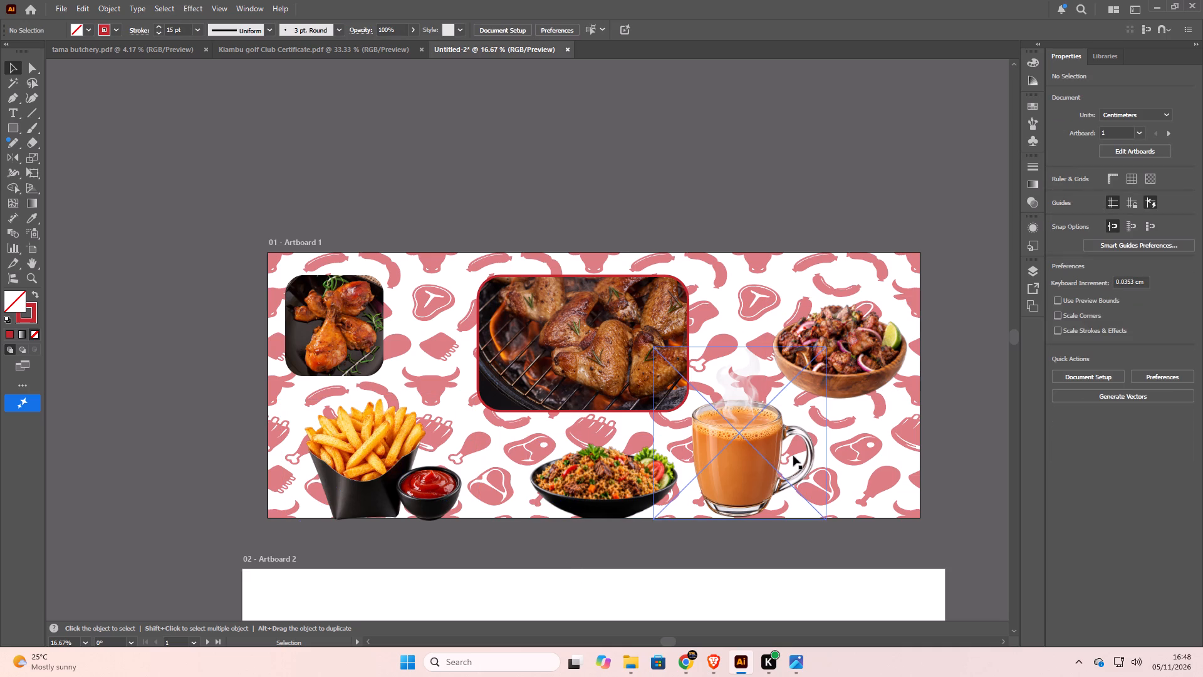
Nudge the milk tea mug slightly right, to about X 121.1 cm.
left_click(784, 447)
key("Right")
key("Right")
key("Right")
key("Right")
key("Right")
key("Right")
key("Right")
key("Right")
key("Right")
key("Right")
key("Right")
key("Right")
key("Right")
key("Right")
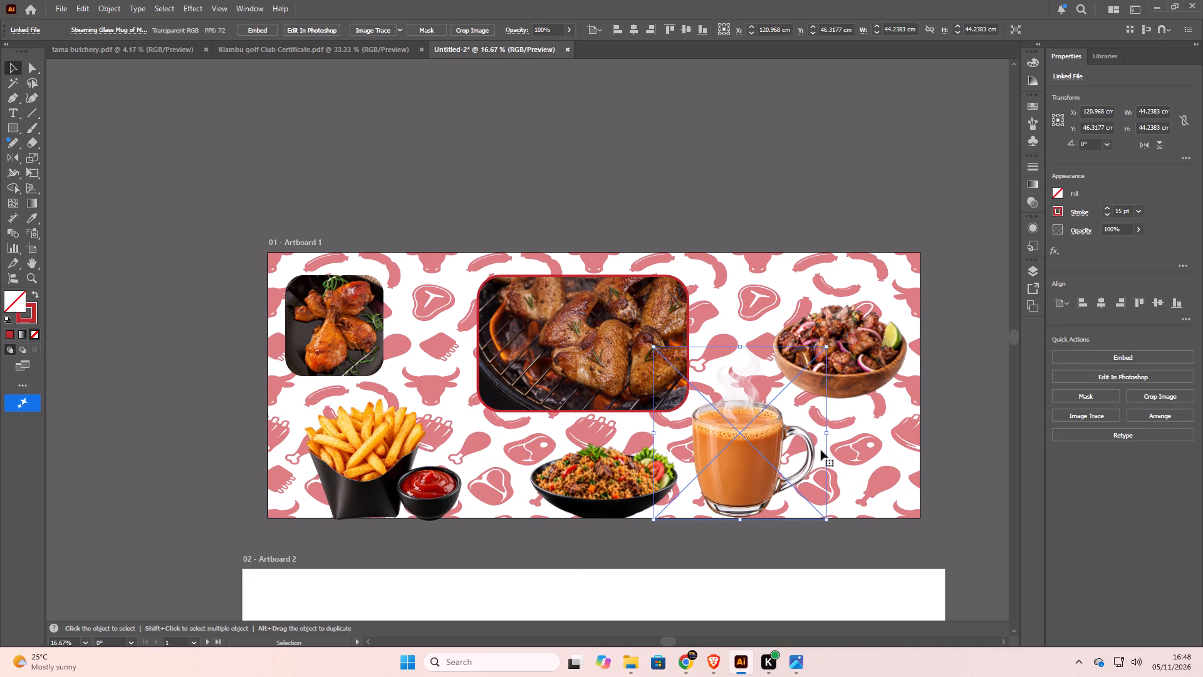
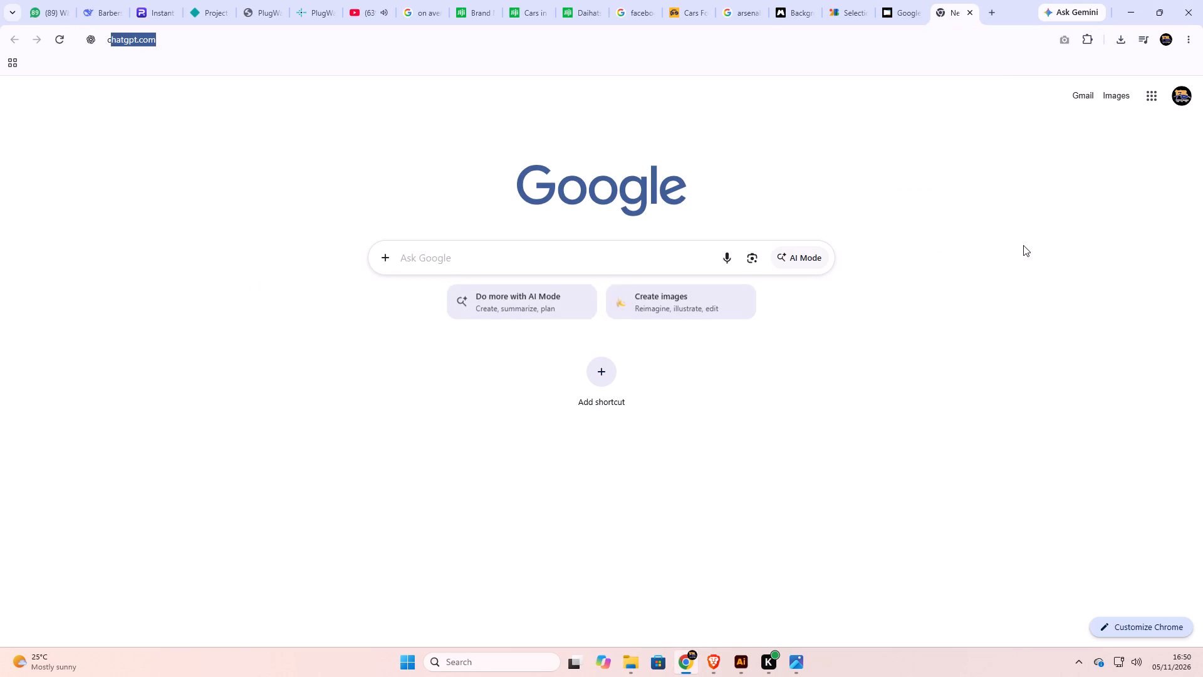
type("apat")
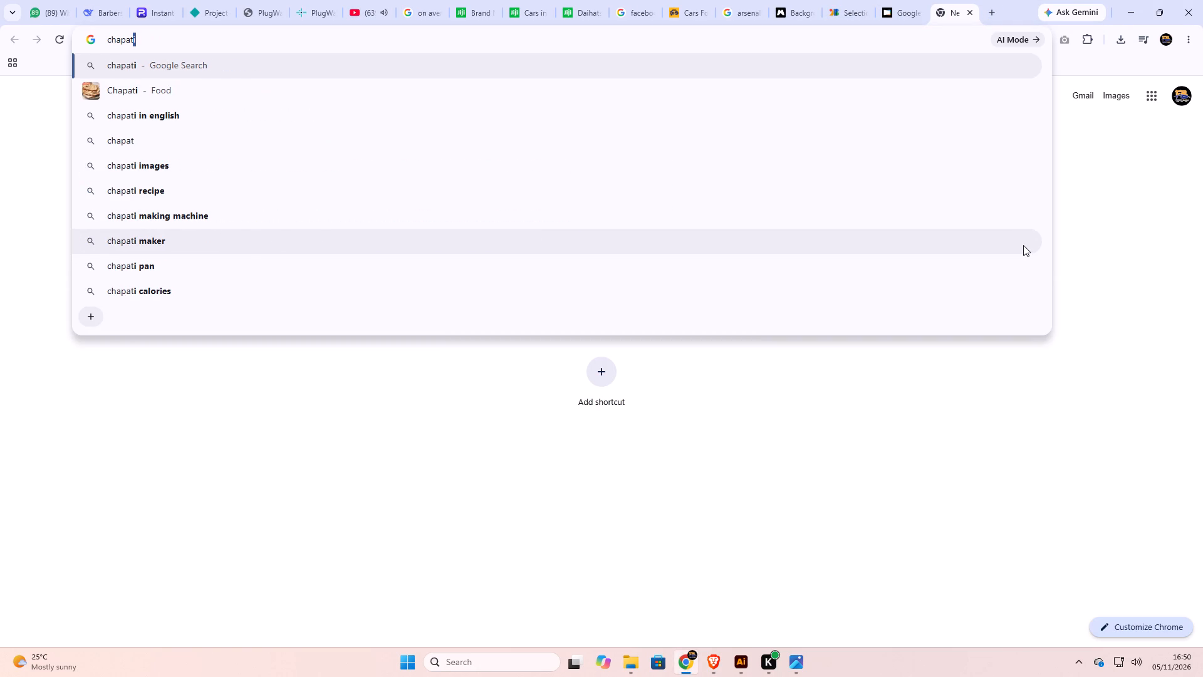
left_click(442, 102)
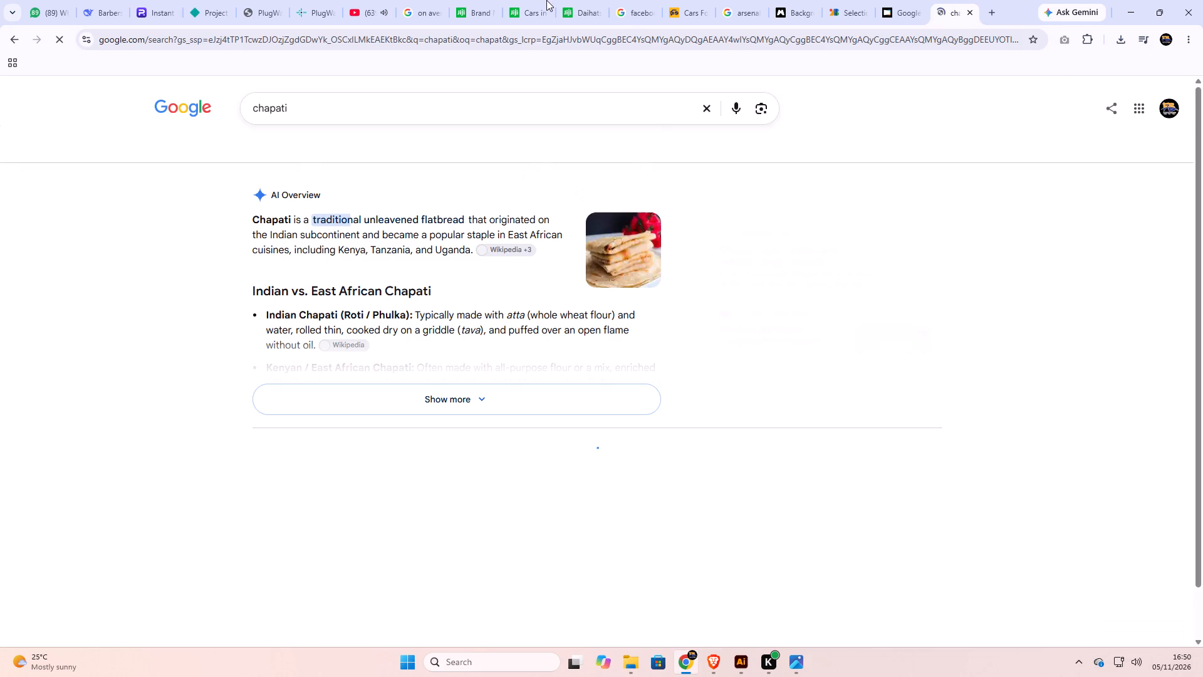
left_click(347, 145)
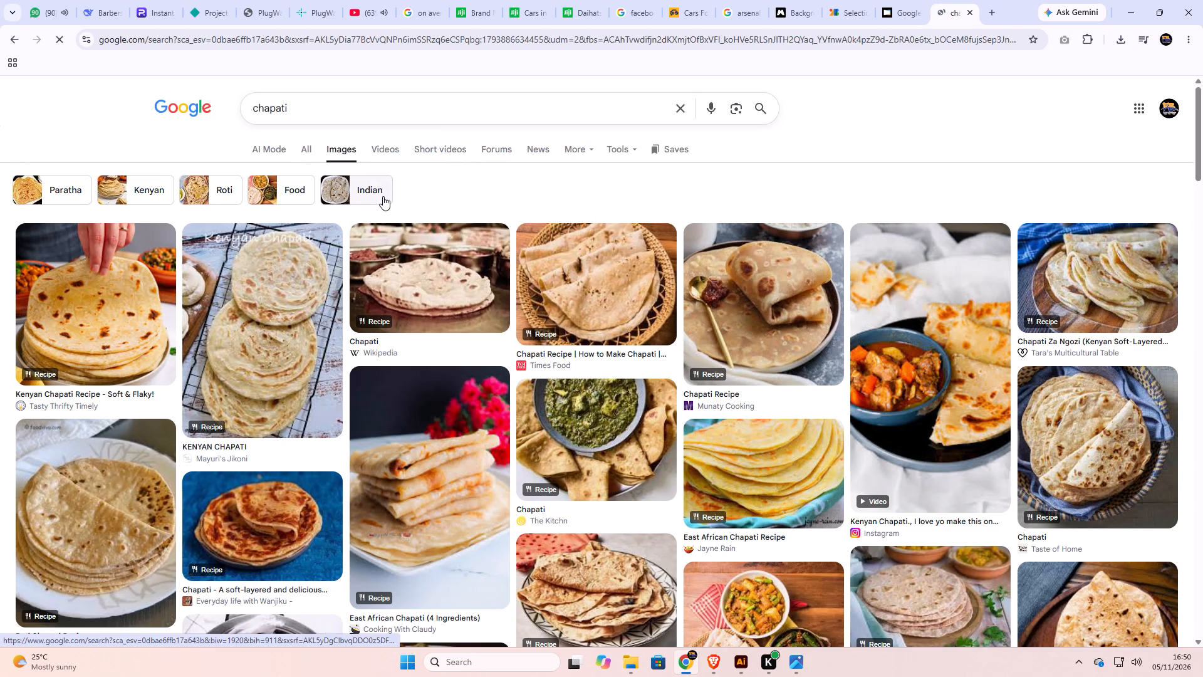
Browse the chapati image results for a picture suited to the food sticker.
scroll(382, 208, "down", 3)
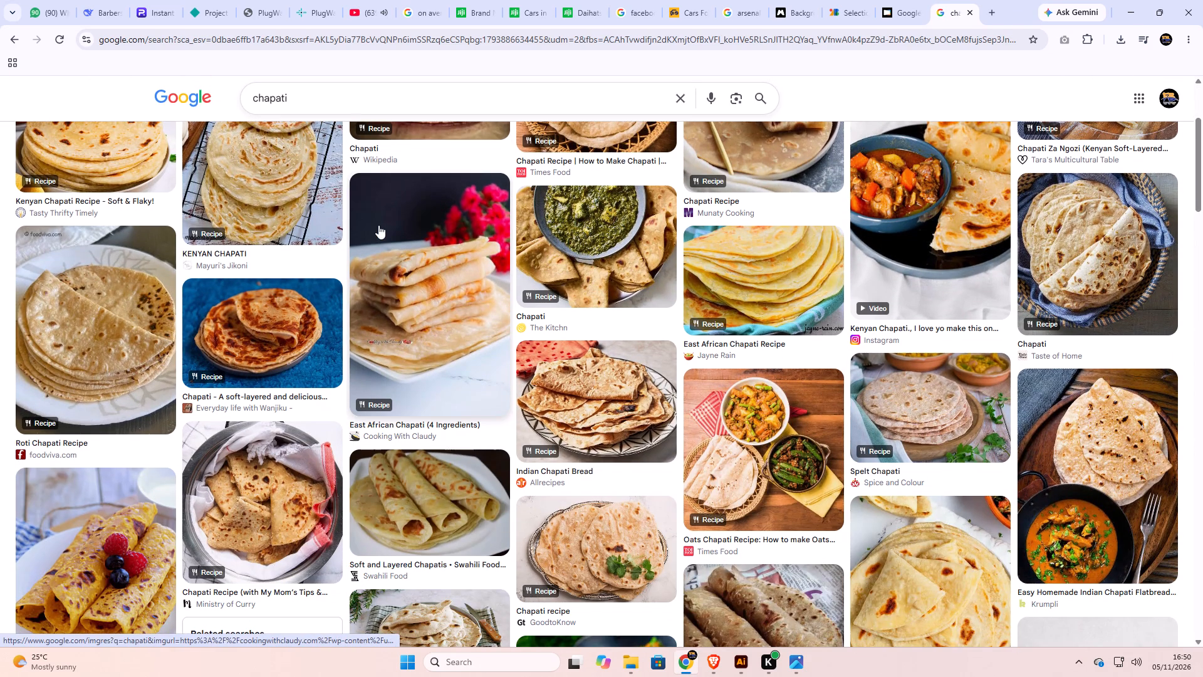
scroll(377, 223, "down", 5)
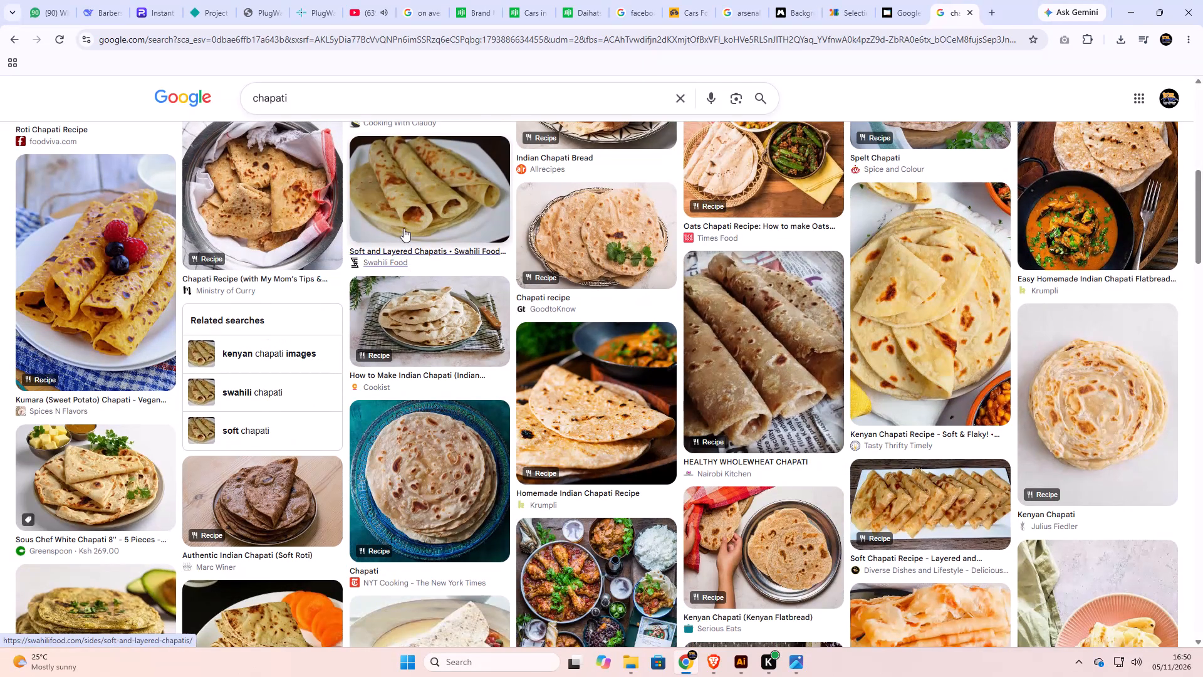
scroll(404, 228, "down", 4)
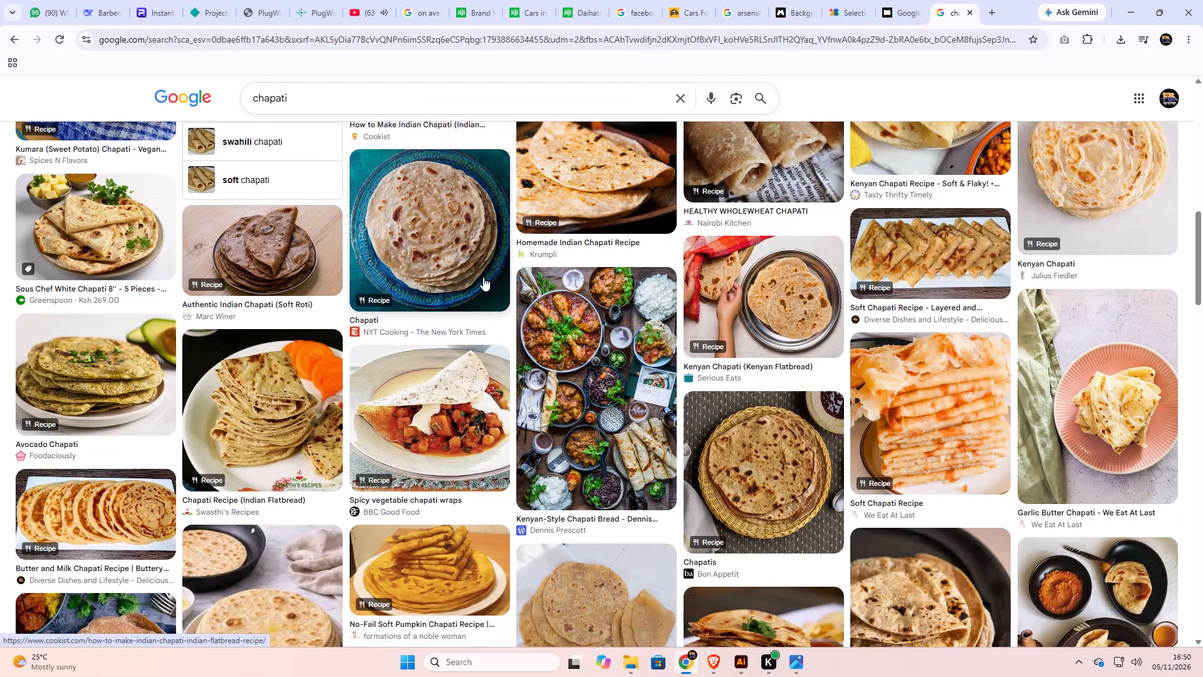
scroll(467, 280, "down", 2)
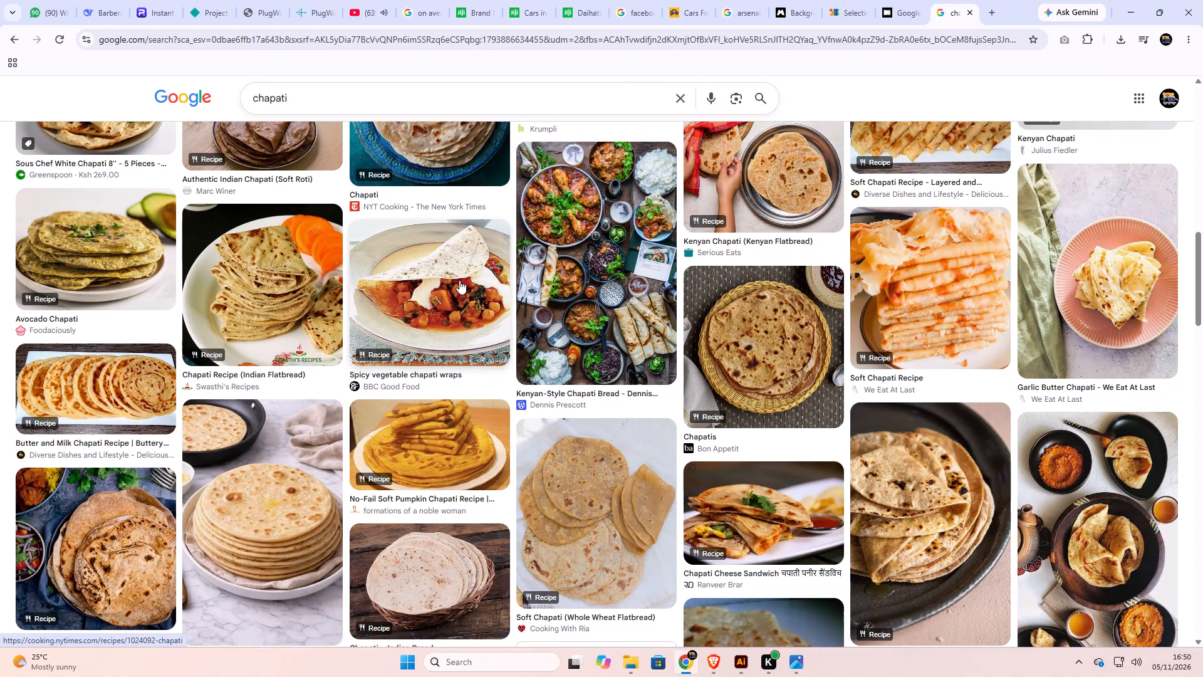
scroll(458, 277, "down", 10)
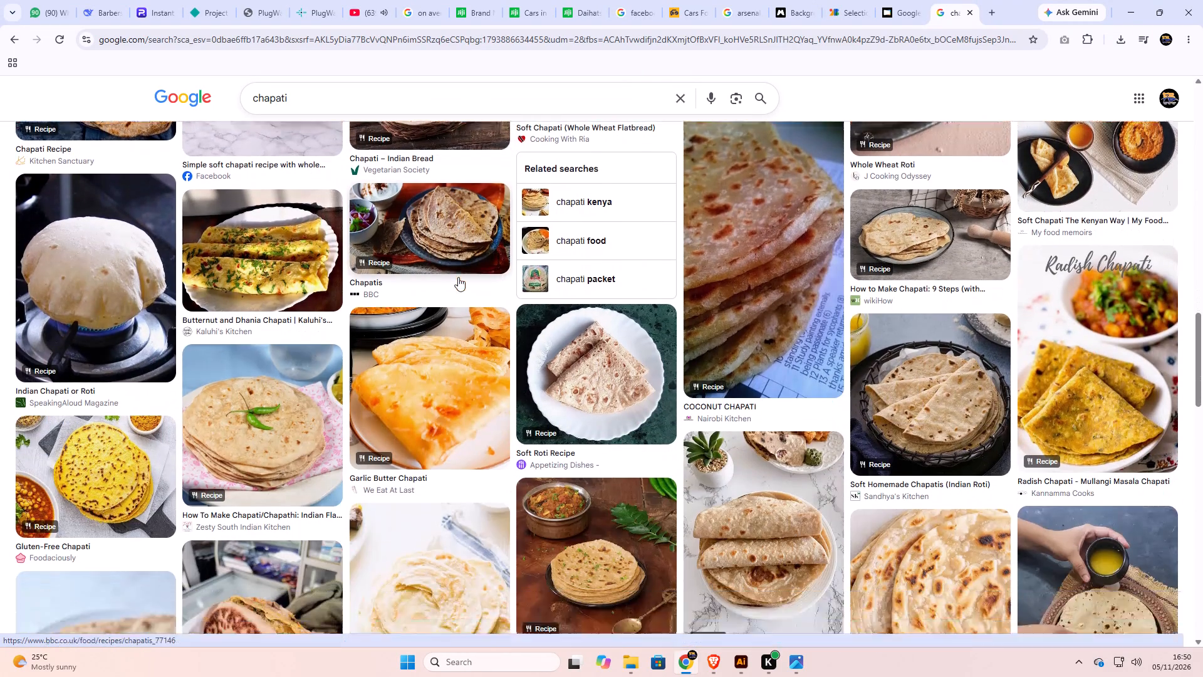
scroll(458, 277, "down", 10)
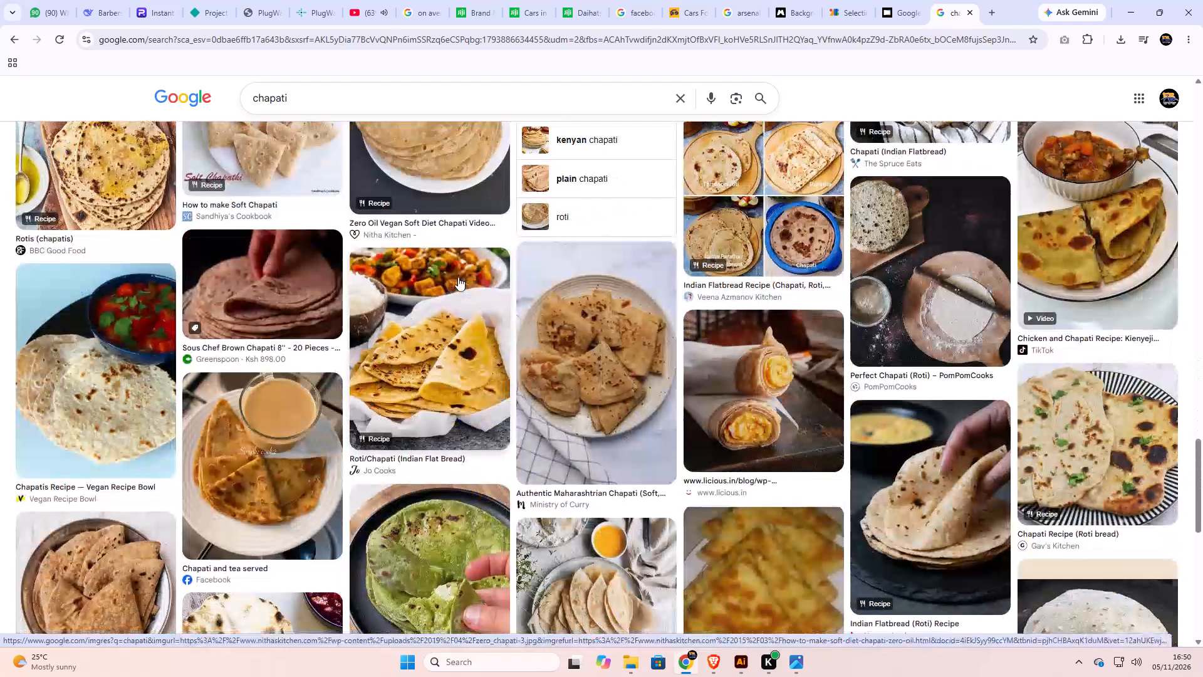
scroll(458, 277, "down", 5)
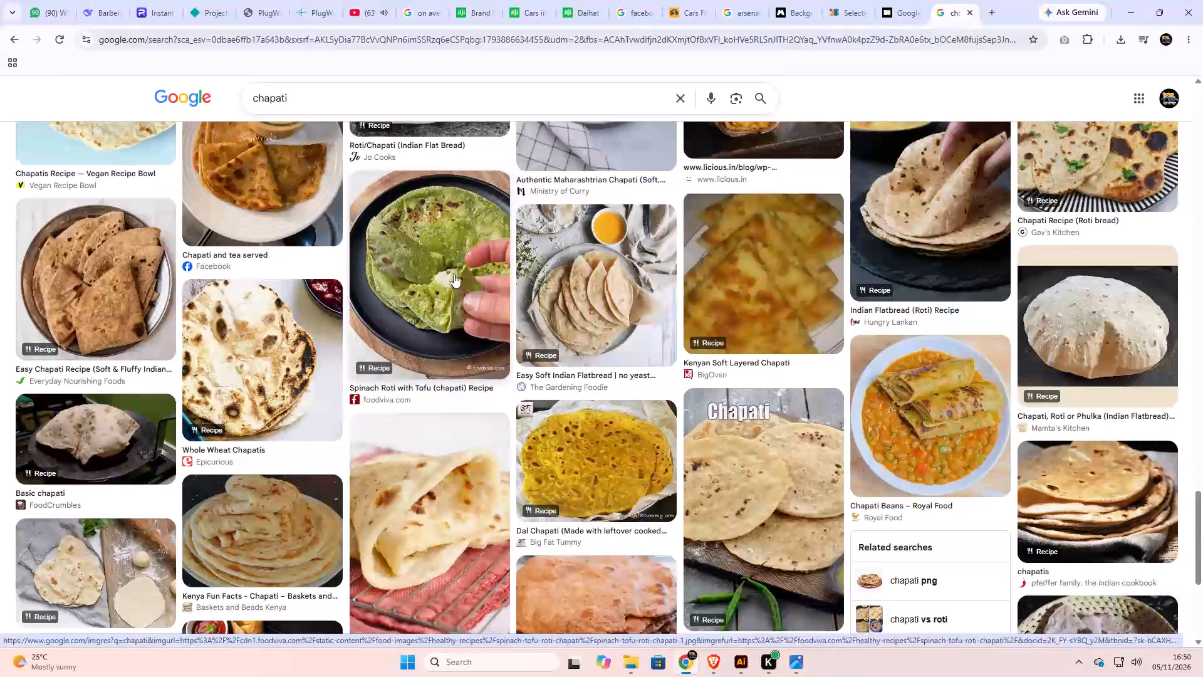
scroll(450, 264, "down", 4)
scroll(196, 49, "up", 2)
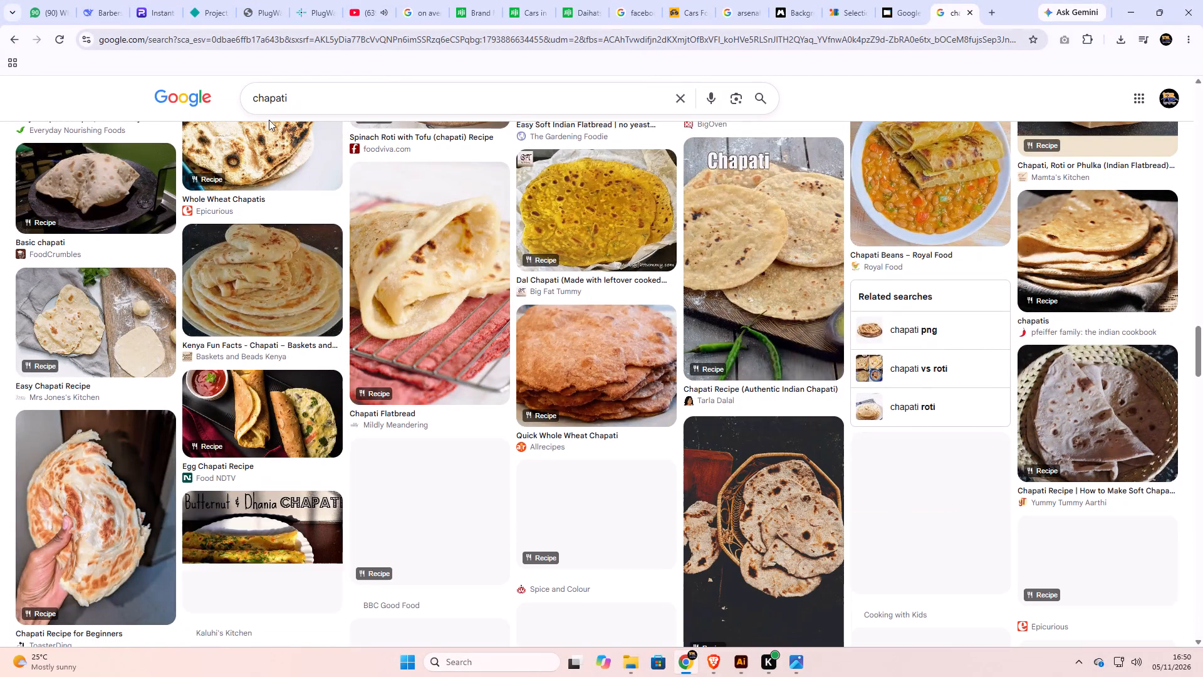
Refine the image search to "chapati soft good looking".
left_click(283, 98)
left_click(304, 99)
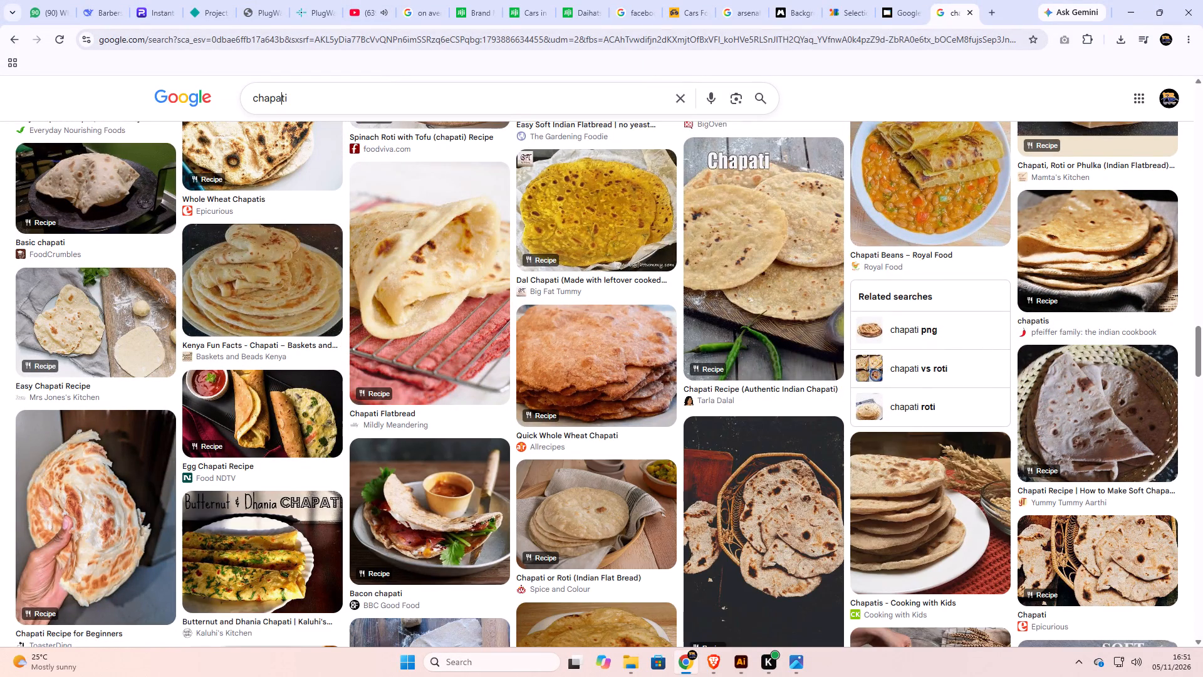
key("Right")
key("Right")
key("Right")
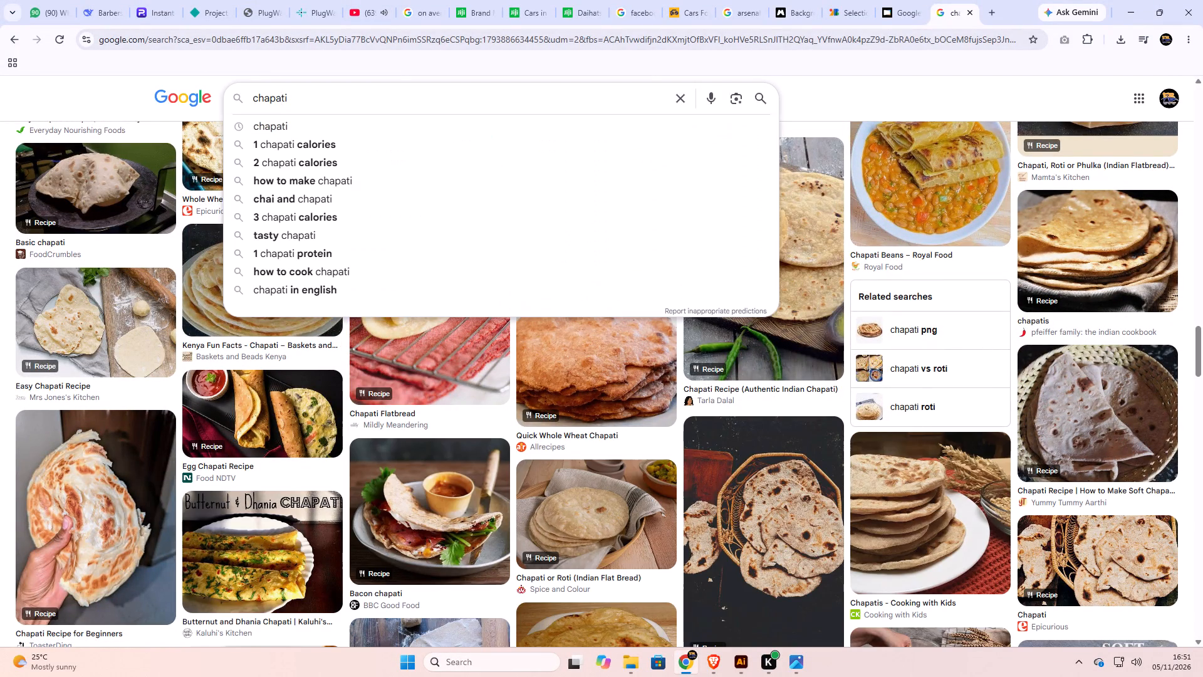
key("space")
type("soft")
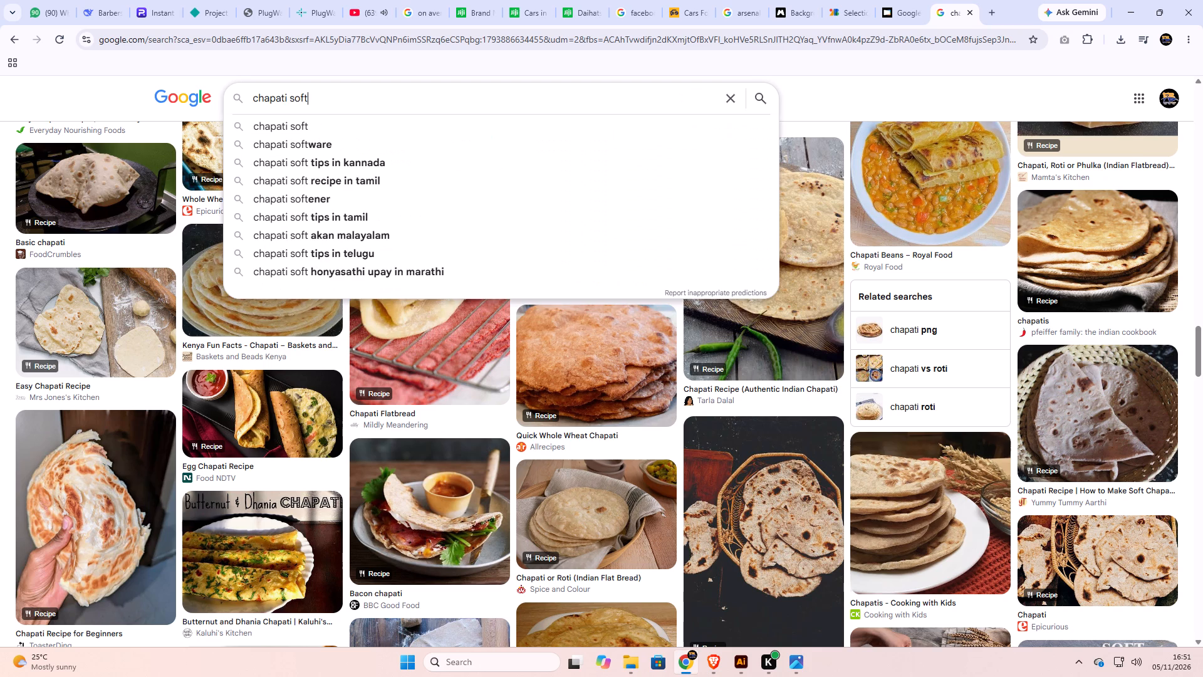
Refine the image search to "chapati soft good looking".
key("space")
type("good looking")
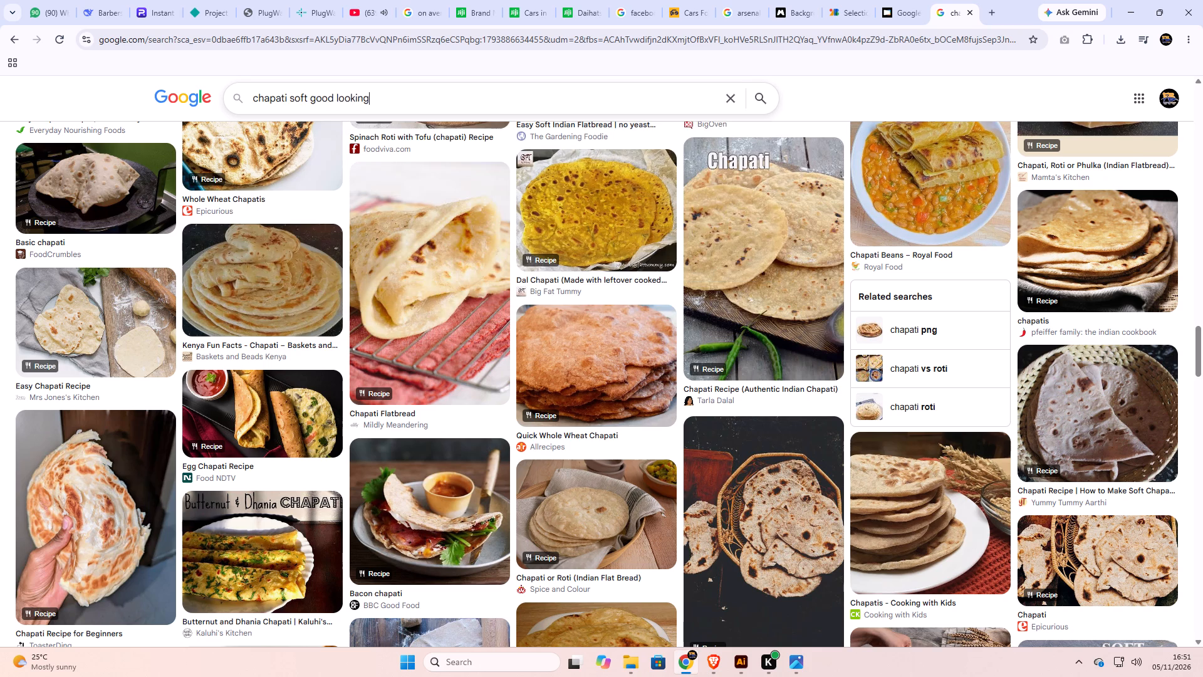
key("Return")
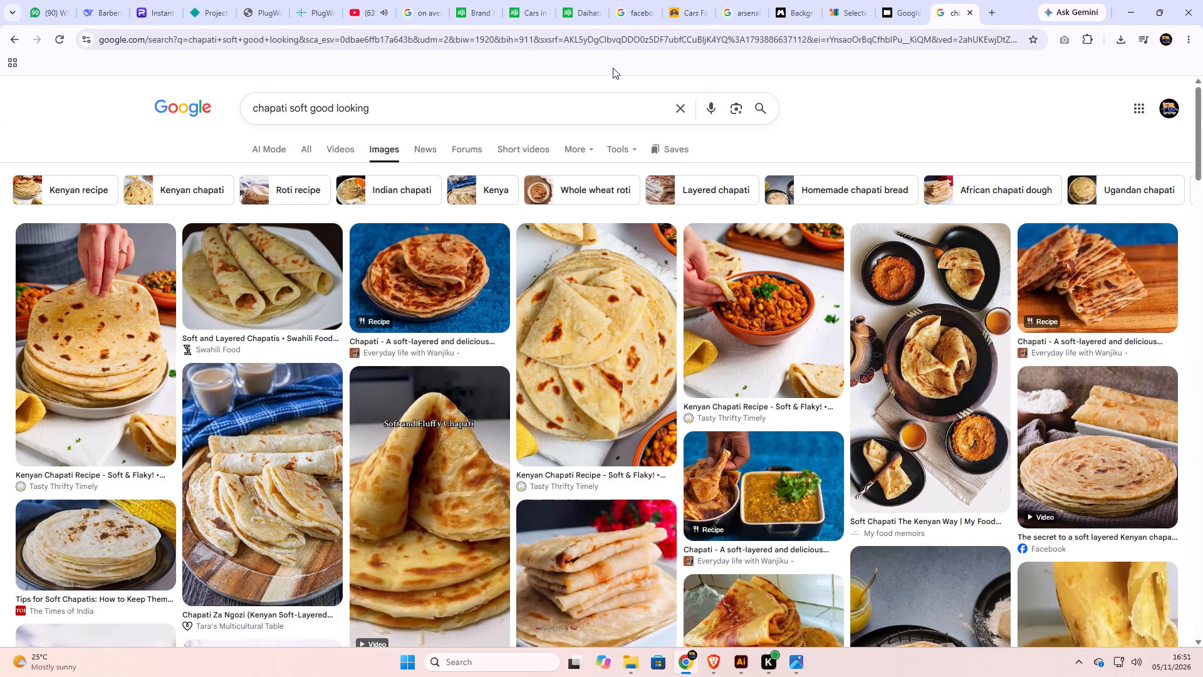
Find the Facebook picture of folded chapatis stacked on layered ones and save it as a JPEG in the Downloads folder.
scroll(643, 491, "down", 4)
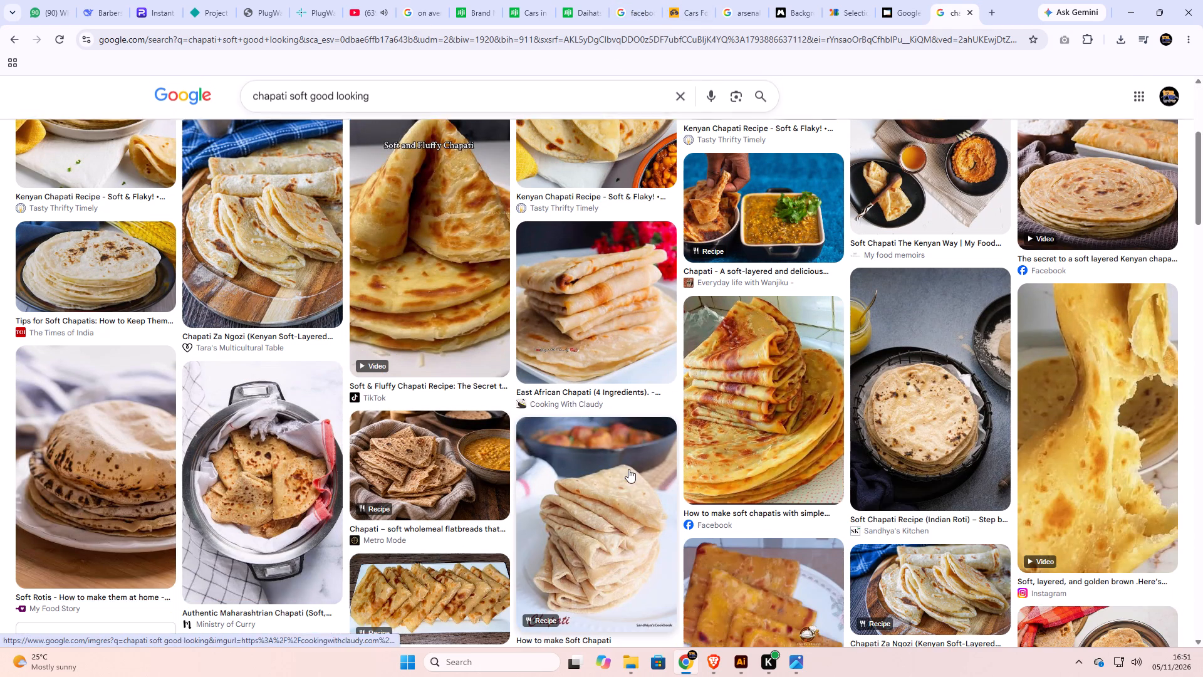
scroll(628, 469, "down", 1)
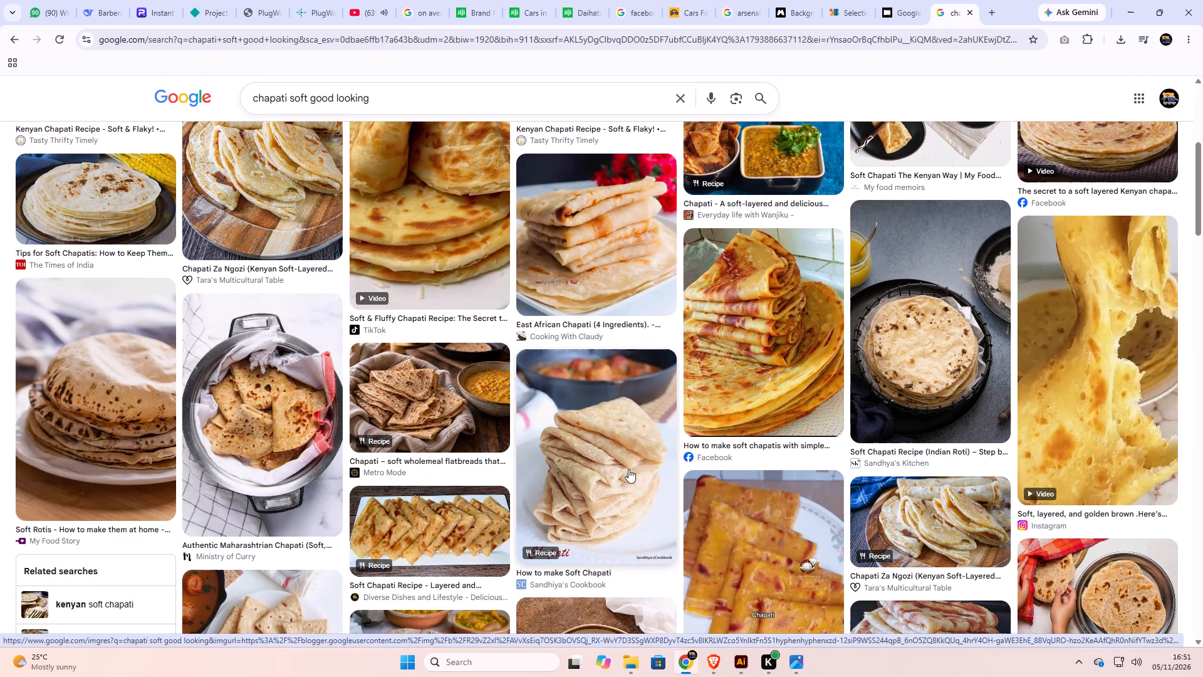
left_click(779, 328)
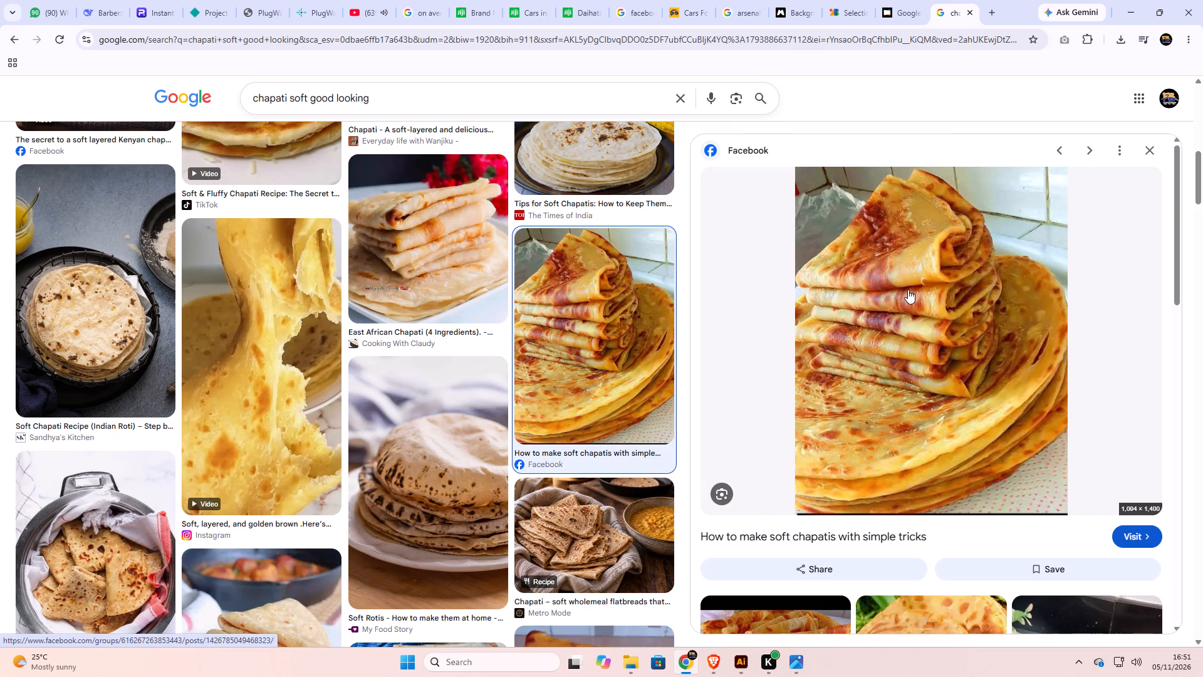
scroll(914, 272, "down", 7)
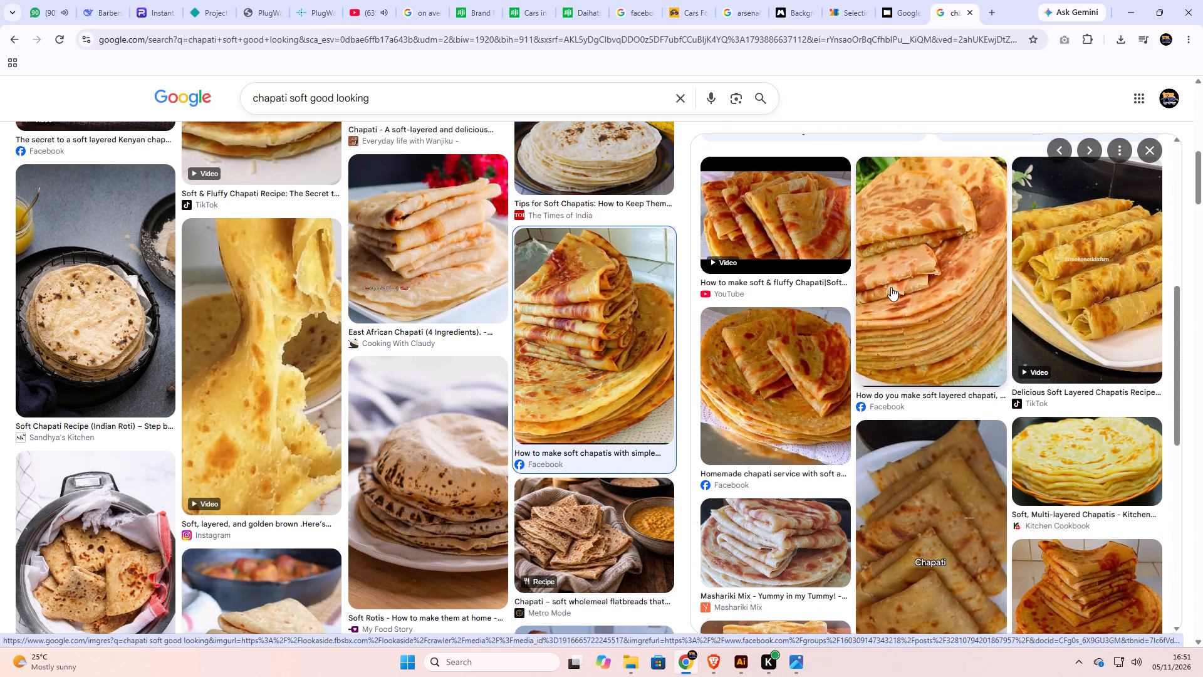
scroll(891, 287, "up", 11)
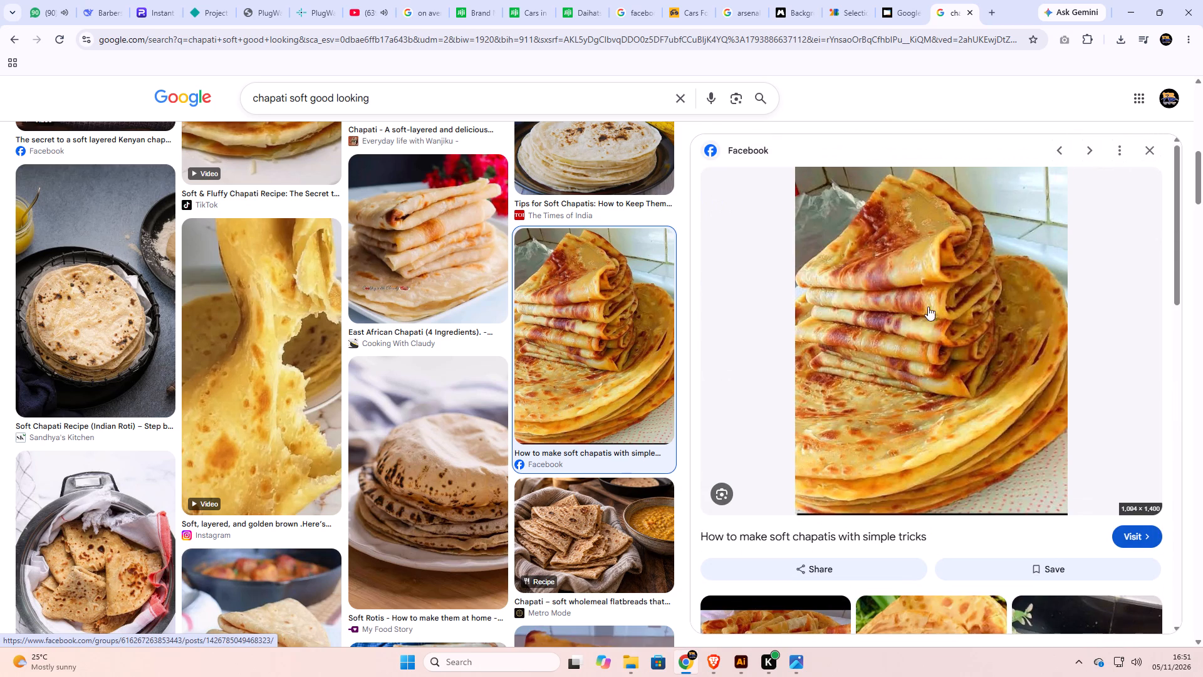
right_click(939, 365)
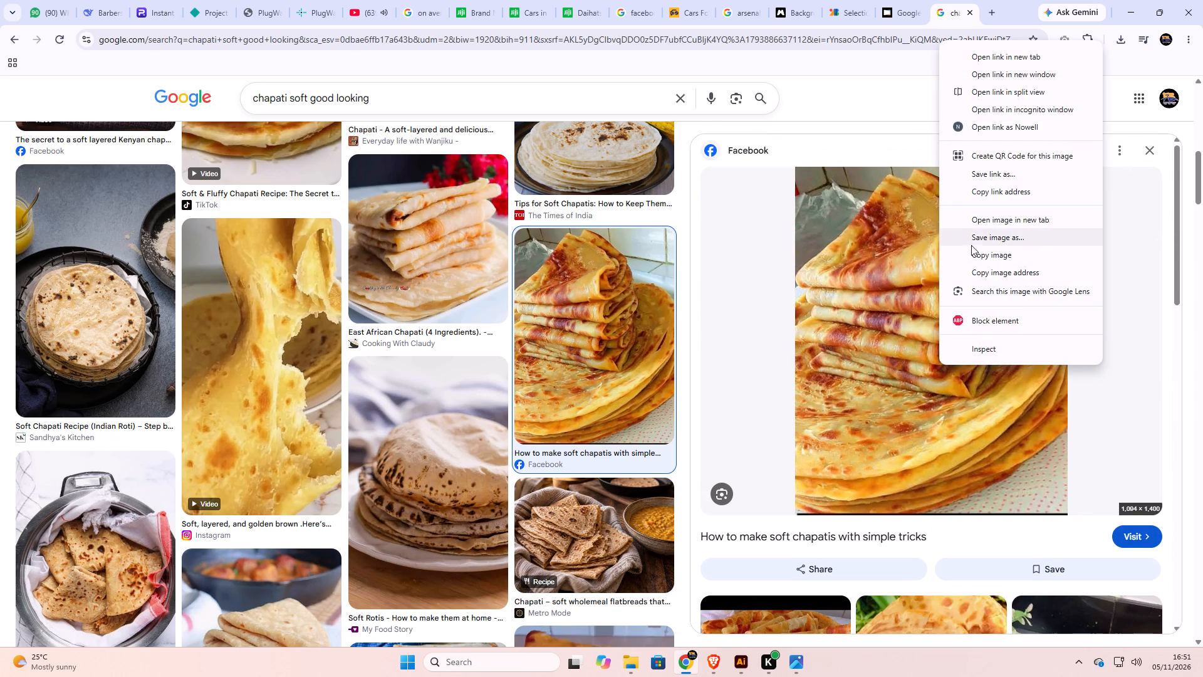
left_click(975, 242)
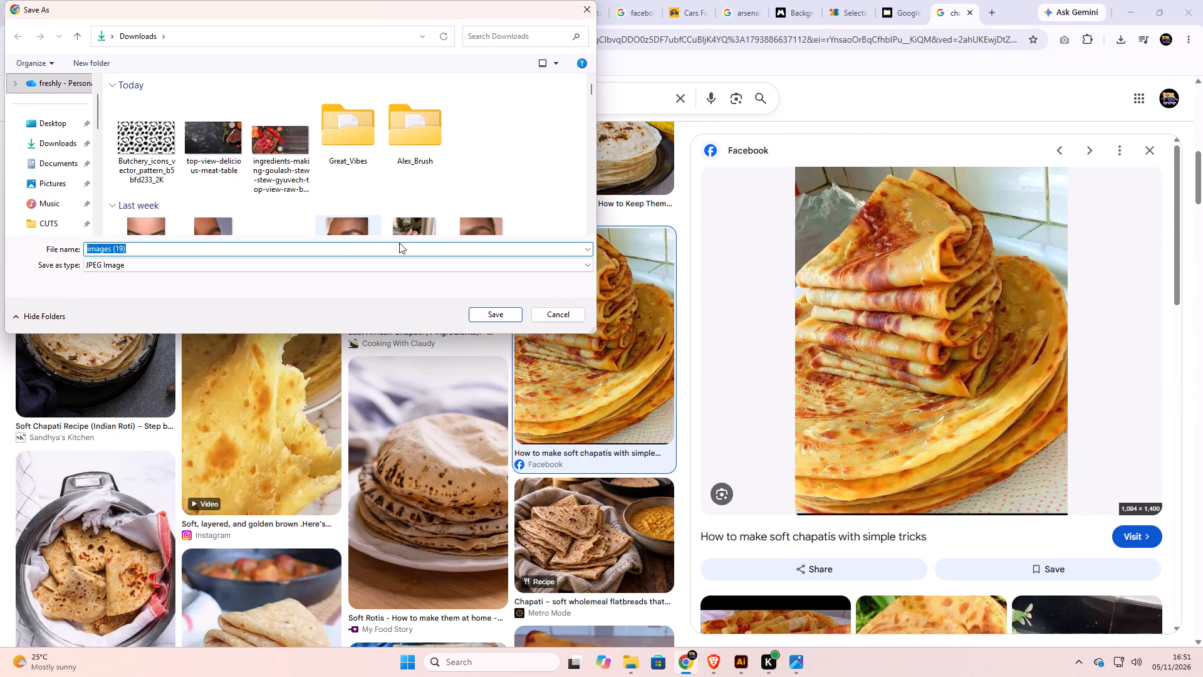
left_click(469, 316)
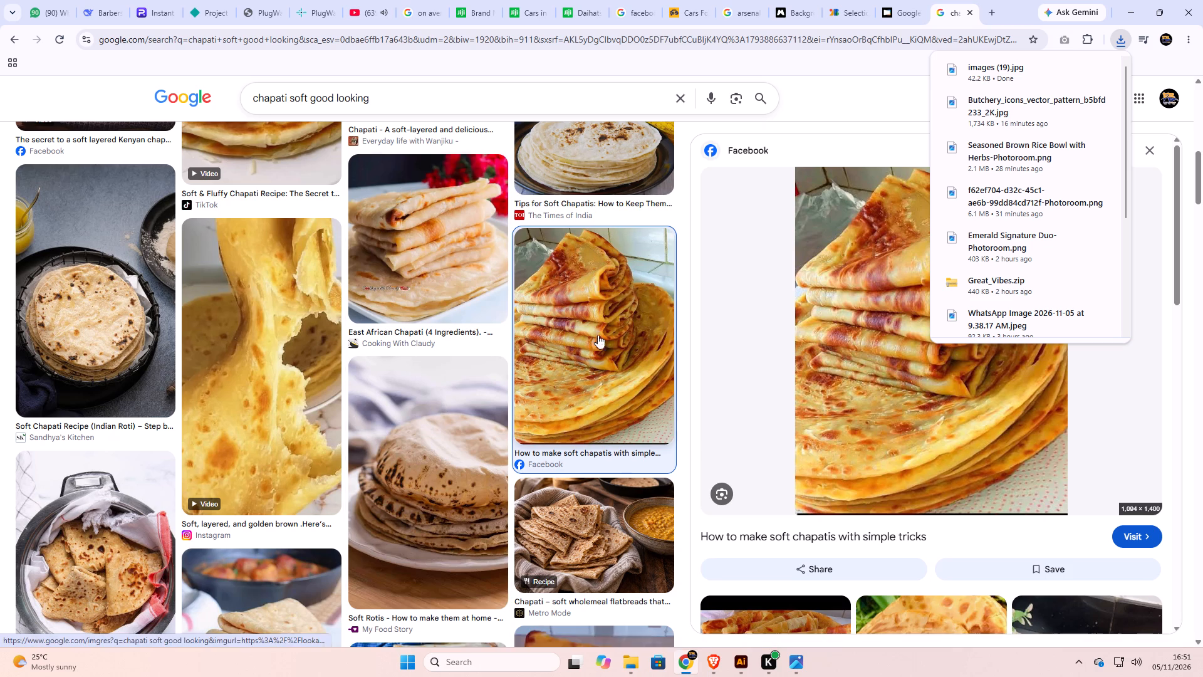
Examine the related images and further results of the refined search for other suitable chapati pictures.
scroll(736, 289, "down", 13)
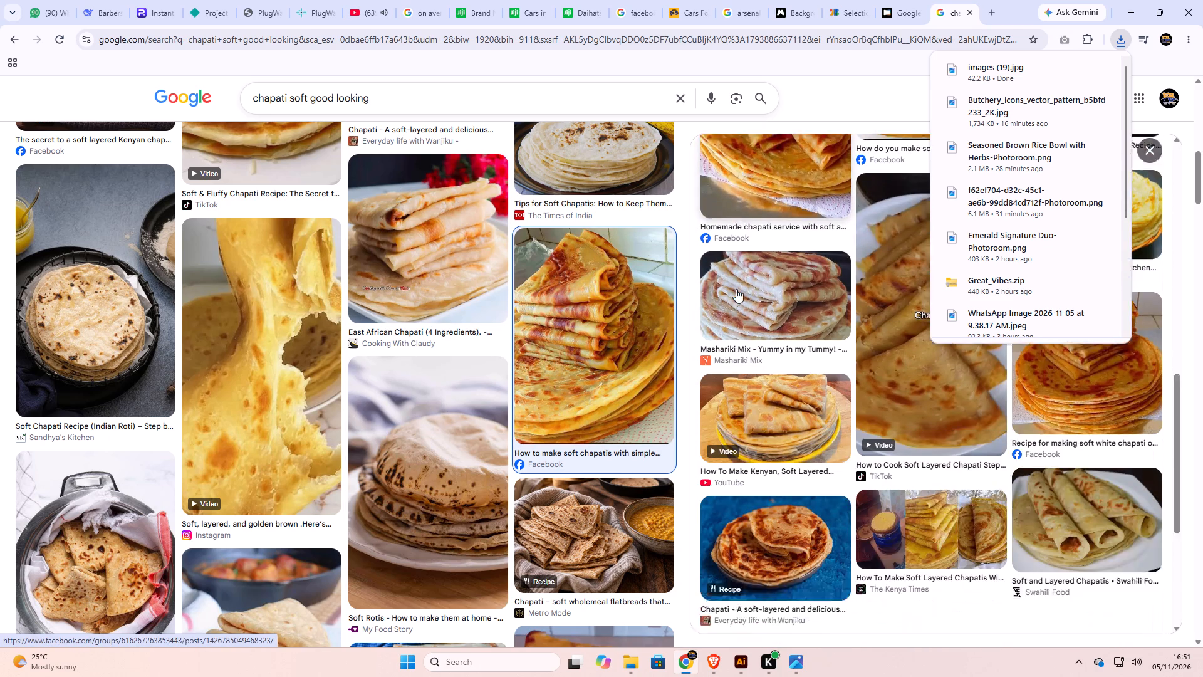
scroll(736, 289, "down", 9)
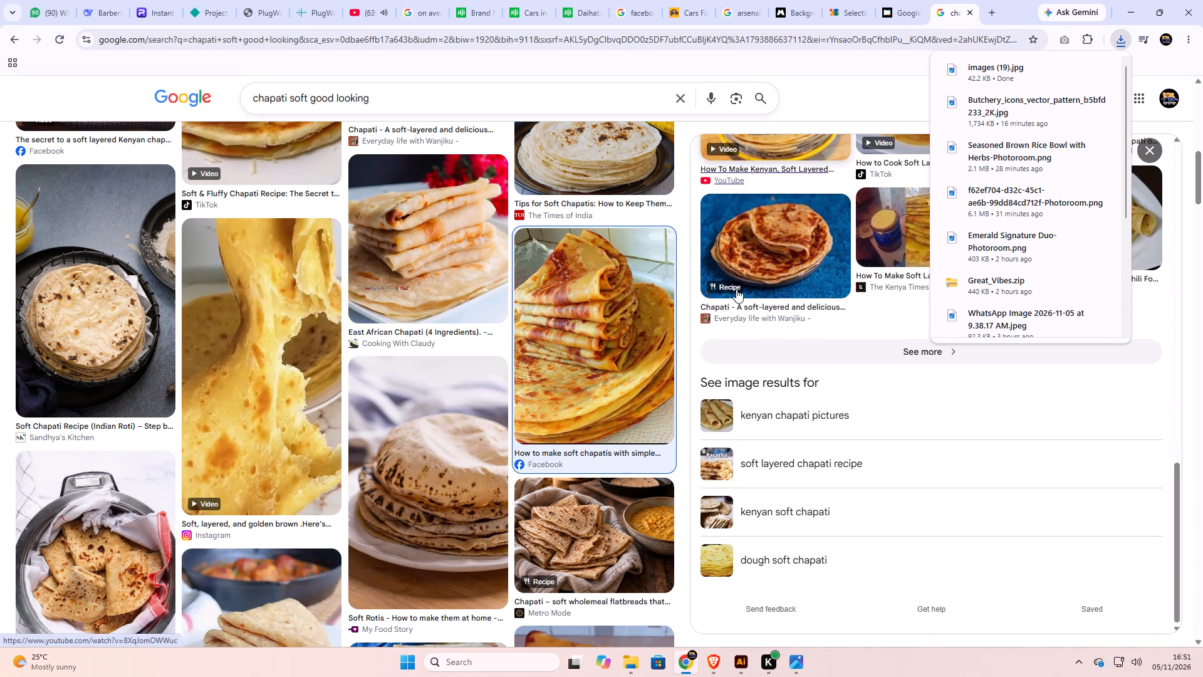
scroll(284, 493, "down", 5)
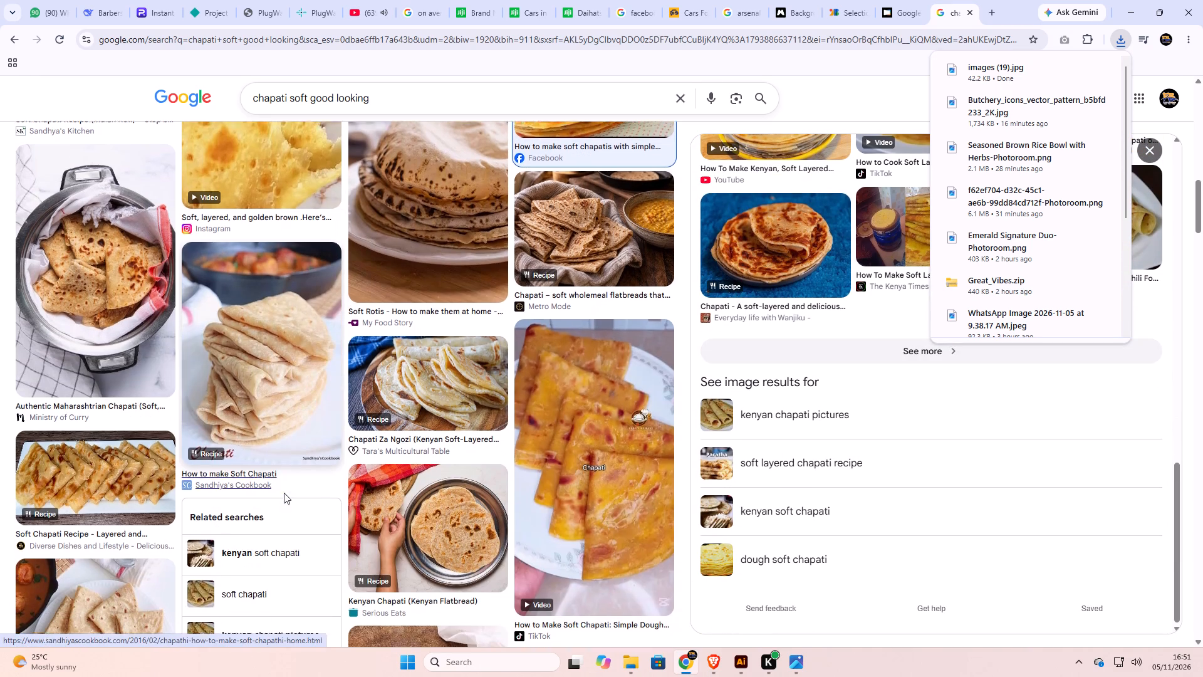
scroll(271, 461, "down", 9)
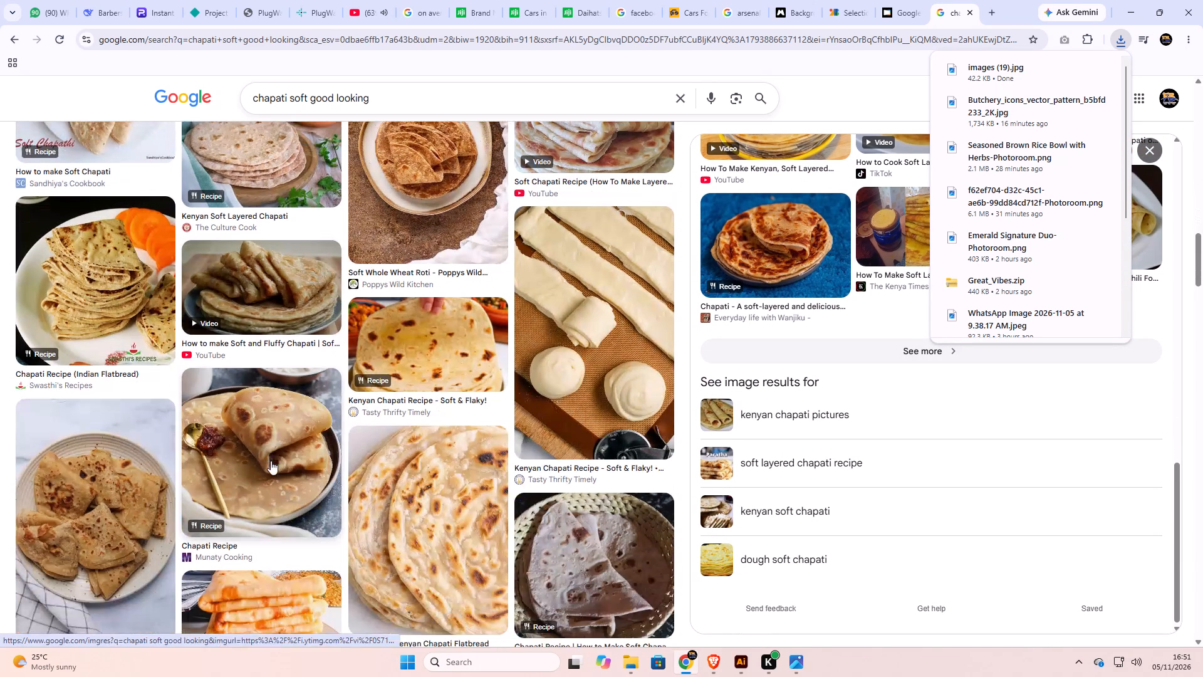
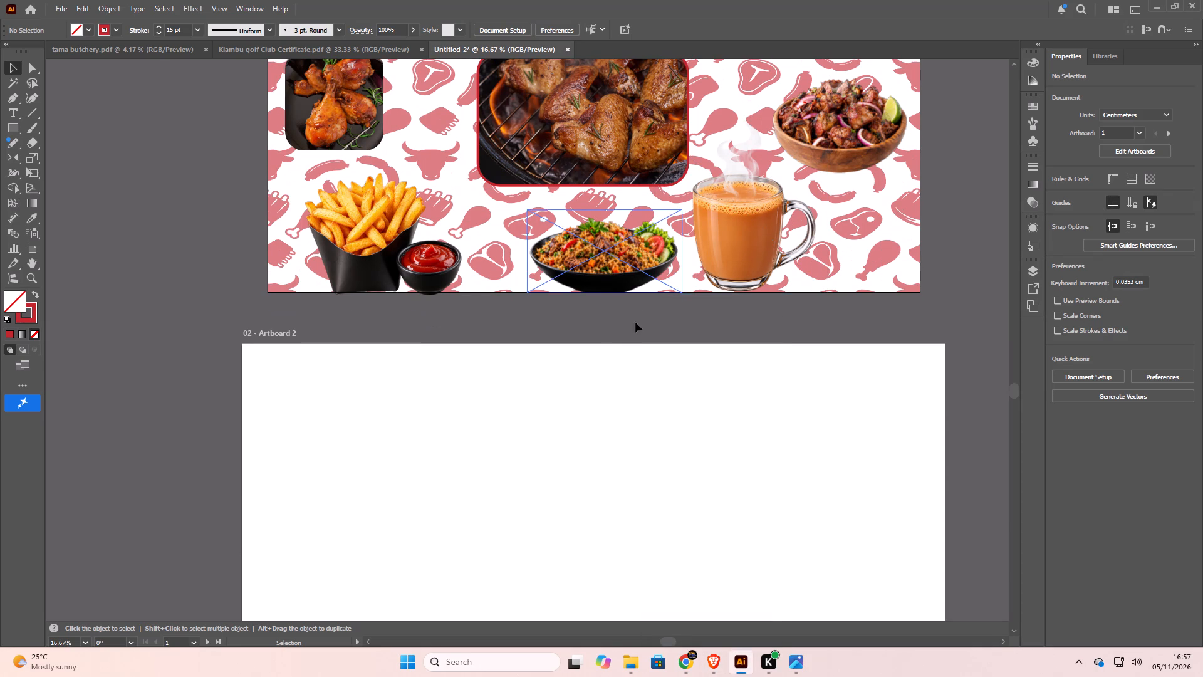
left_click(196, 271)
scroll(280, 323, "down", 5)
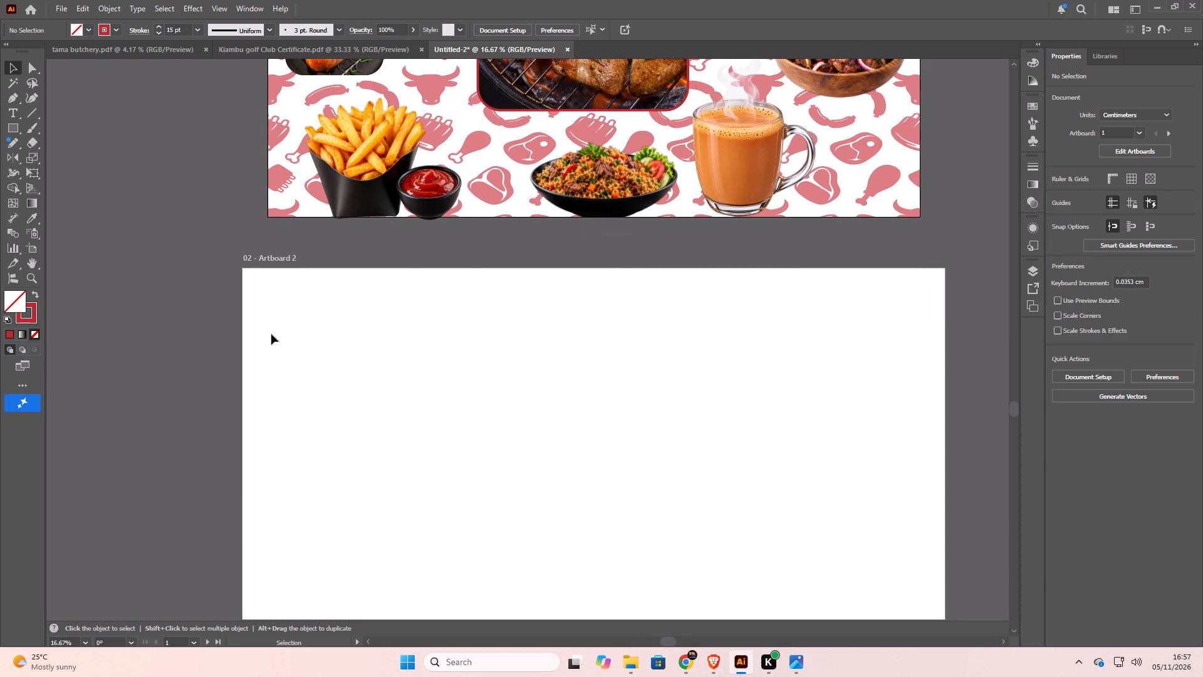
left_click(335, 203)
key("Up")
key("Up")
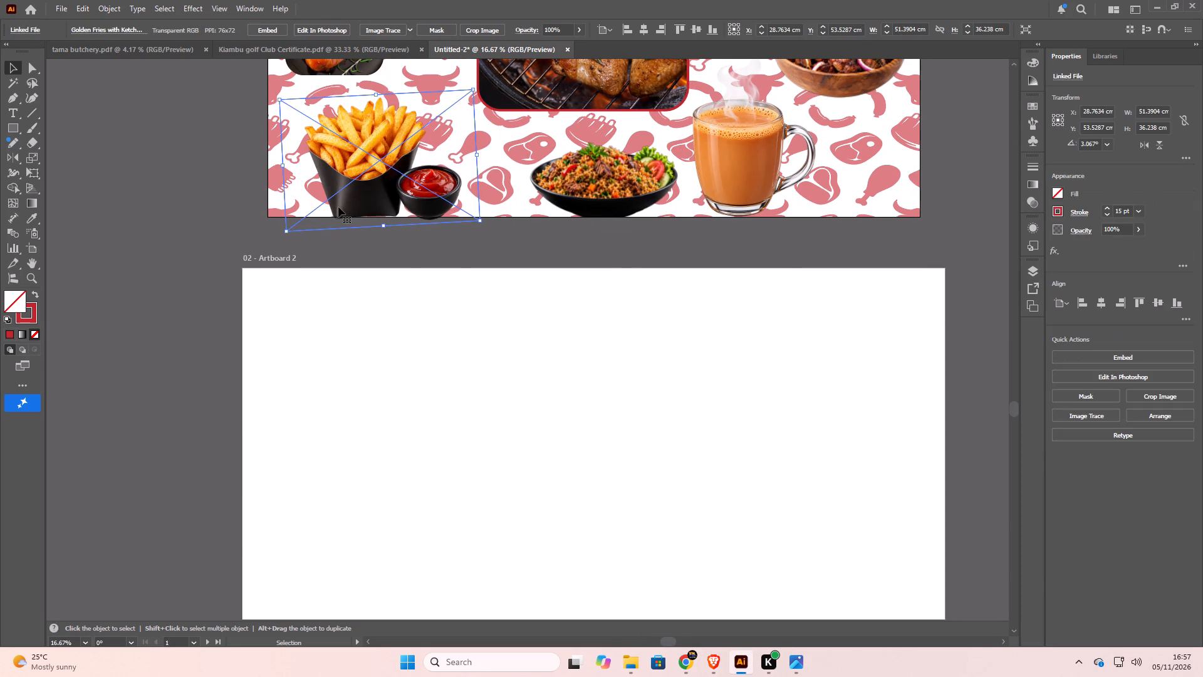
key("Up")
key("Up")
key("Up")
key("Up")
key("Up")
key("Up")
key("Up")
key("Up")
key("Up")
key("Up")
key("Up")
key("Up")
key("Up")
key("Up")
key("Up")
key("Up")
key("Up")
key("Up")
key("Up")
key("Up")
key("Up")
key("Up")
key("Up")
key("Up")
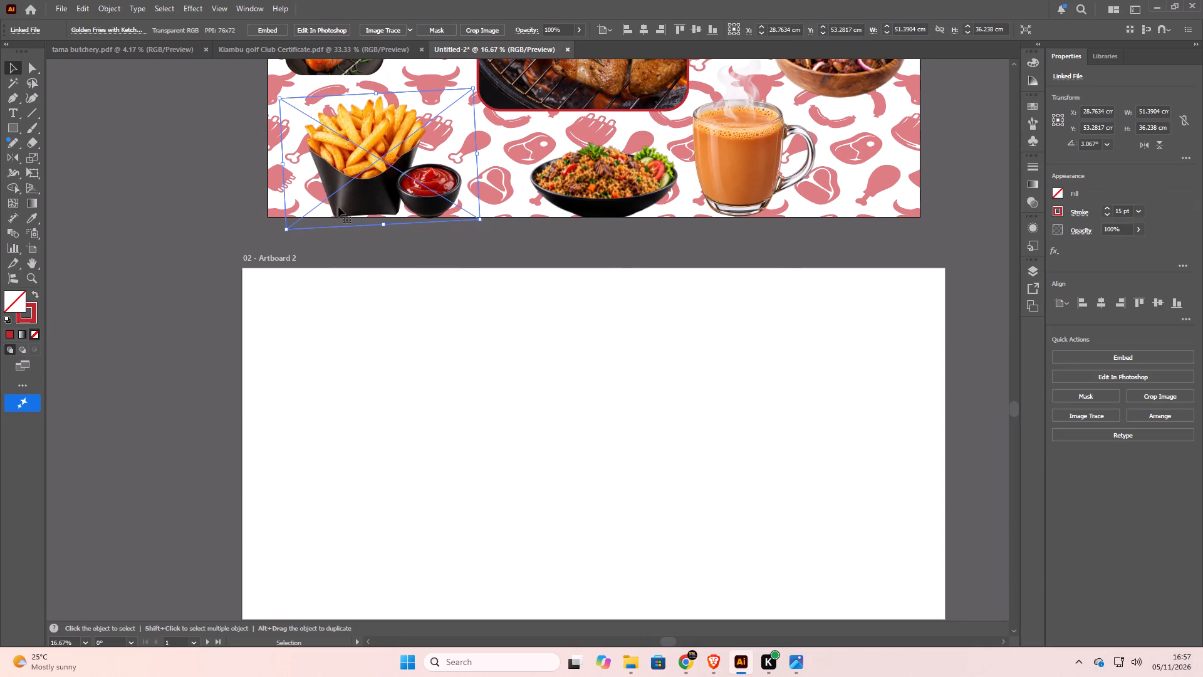
key("Up")
key("Up")
key("Up")
key("Up")
key("Up")
key("Up")
key("Up")
key("Up")
key("Up")
key("Up")
key("Up")
key("Up")
key("Up")
key("Up")
key("Up")
key("Up")
key("Up")
key("Up")
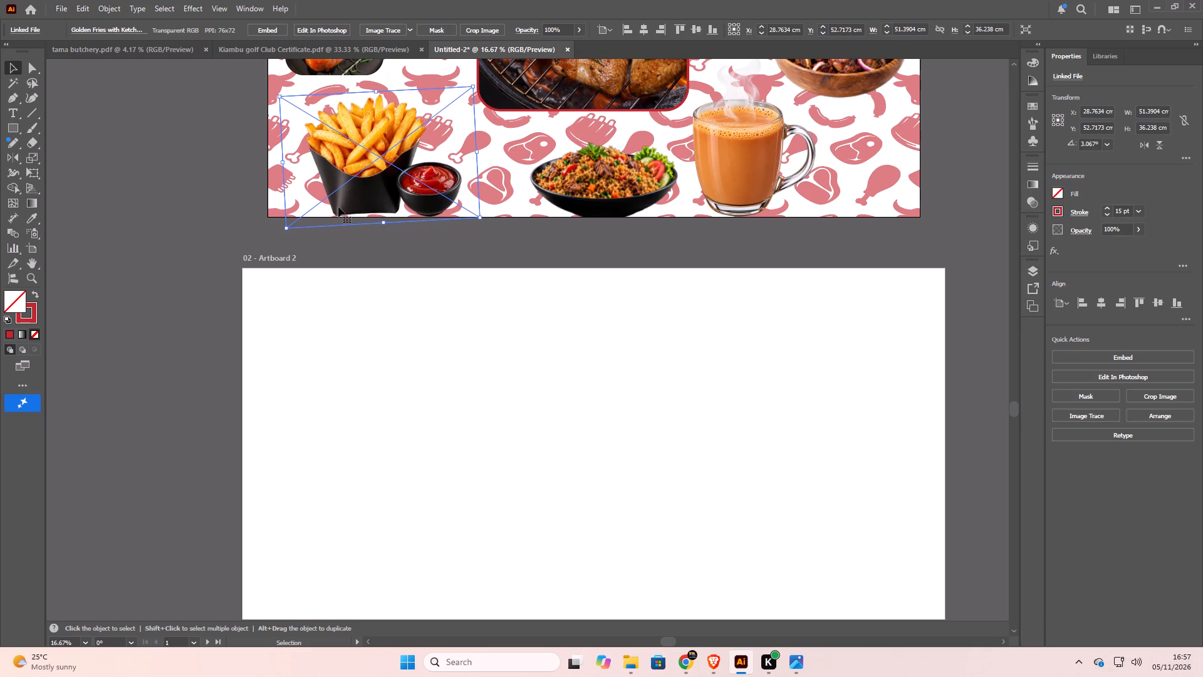
left_click(207, 201)
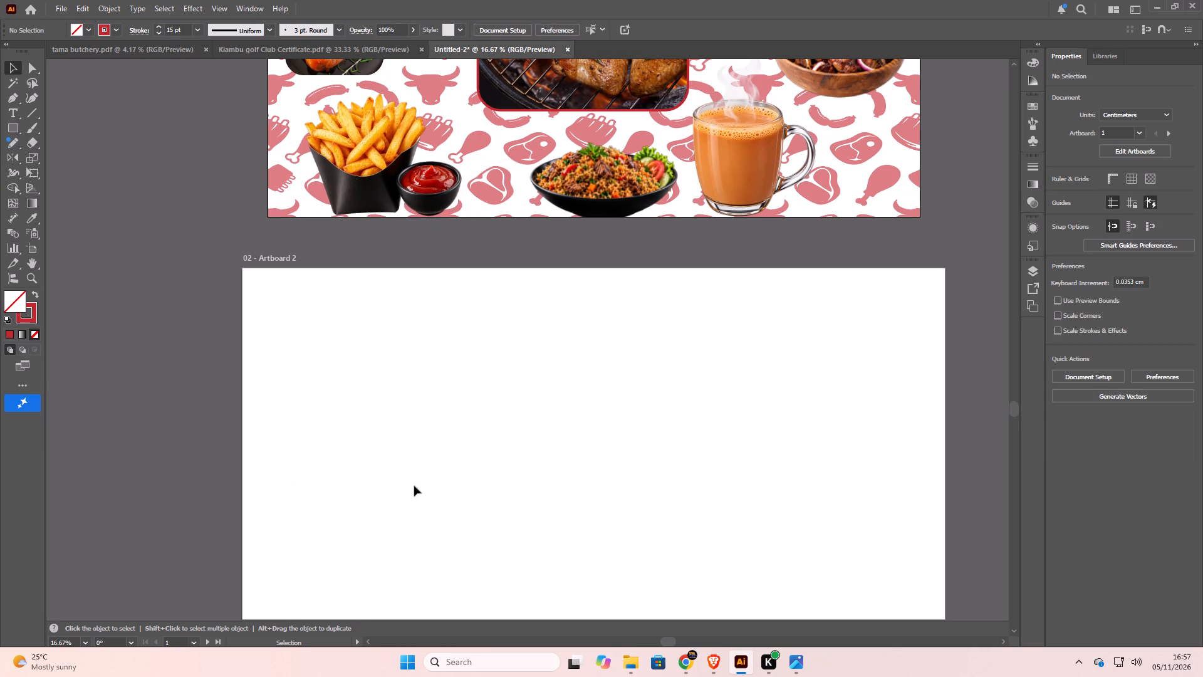
Place the Monochrome_dining_items_pattern 2K image from the Downloads folder onto Artboard 2.
left_click(628, 669)
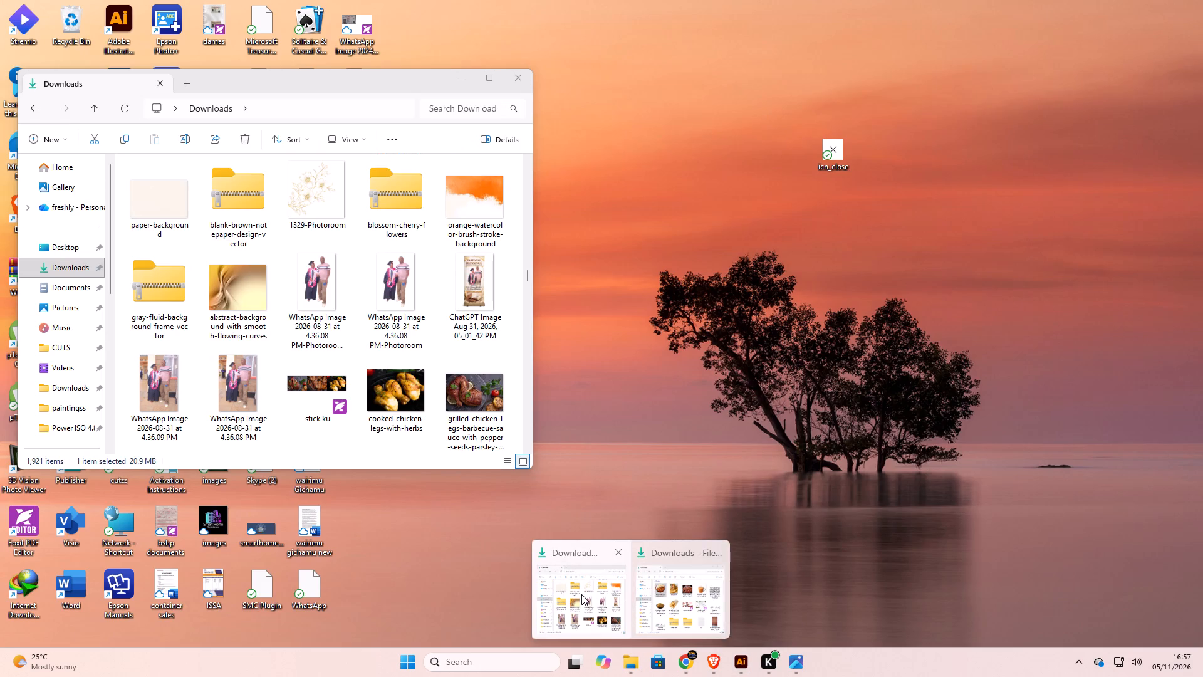
left_click(677, 606)
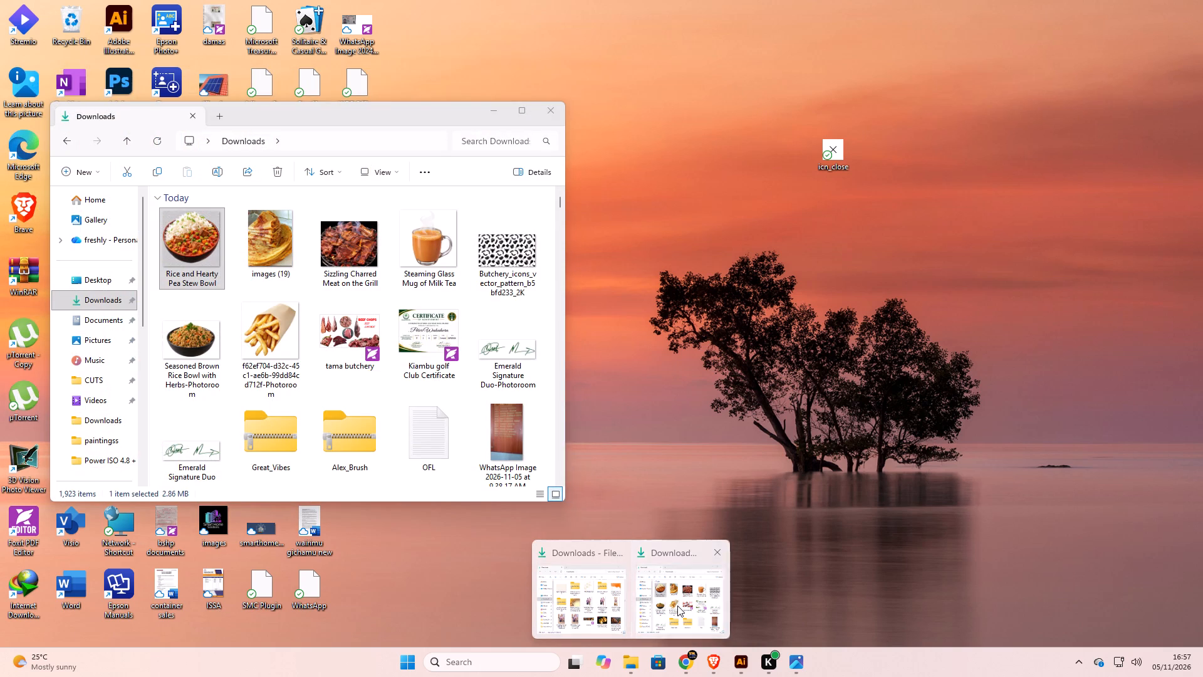
left_click(152, 141)
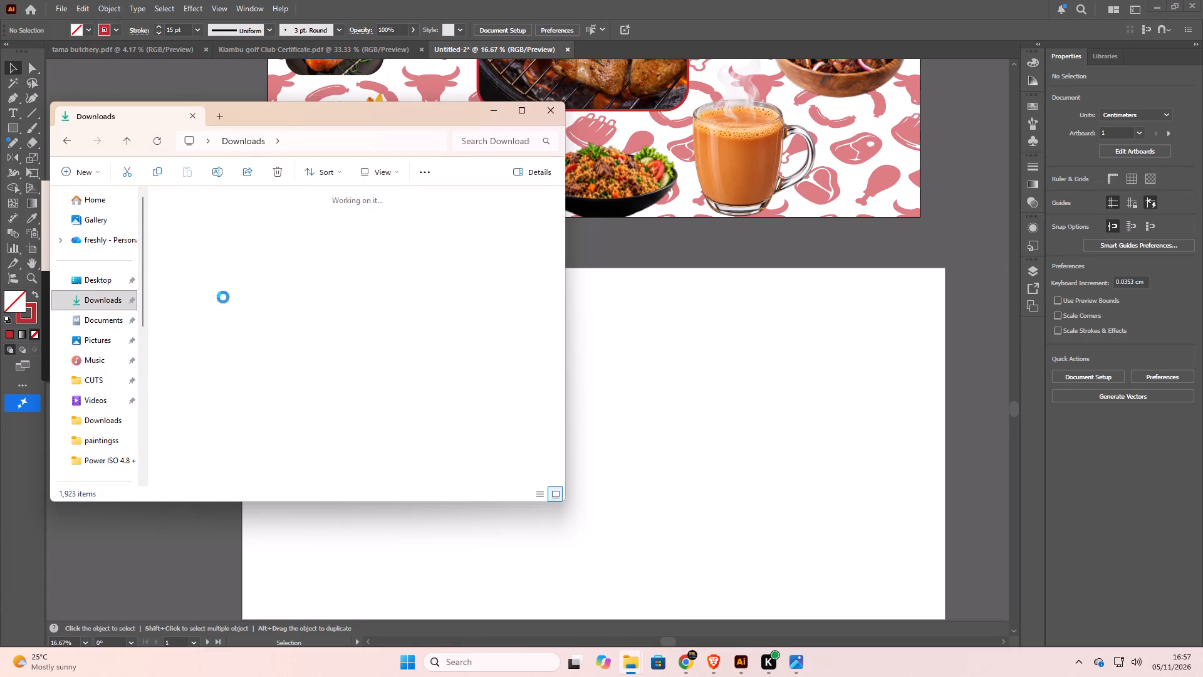
left_click(199, 250)
left_click_drag(187, 247, 649, 387)
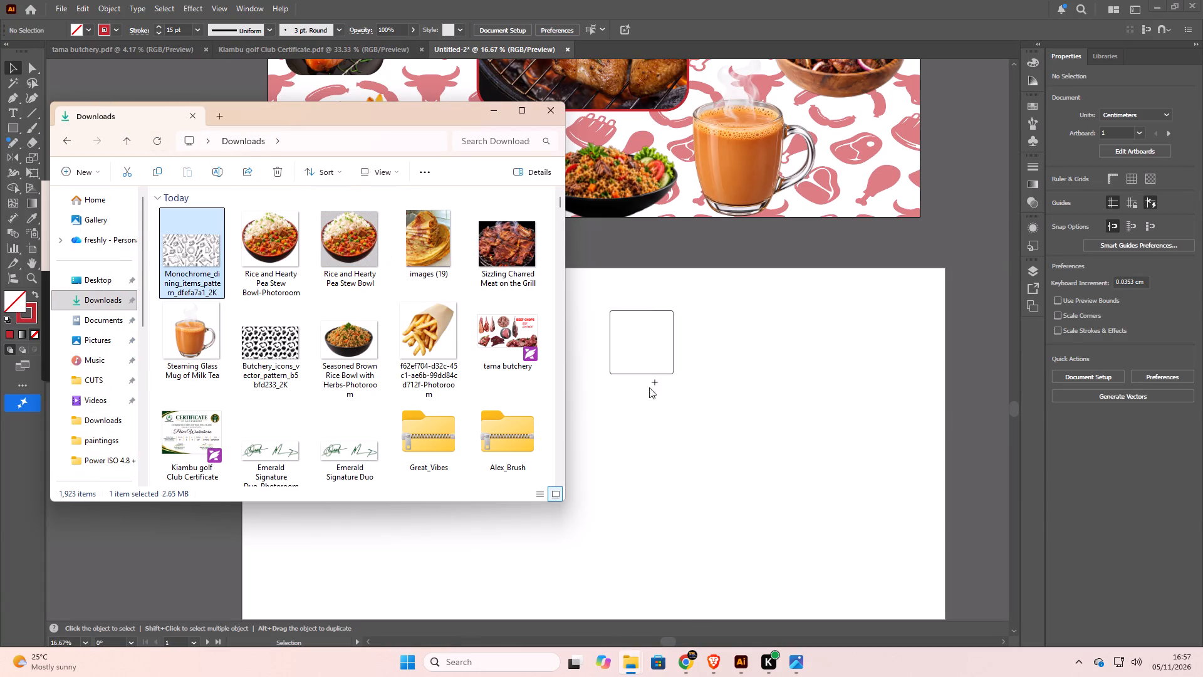
left_click_drag(649, 387, 658, 422)
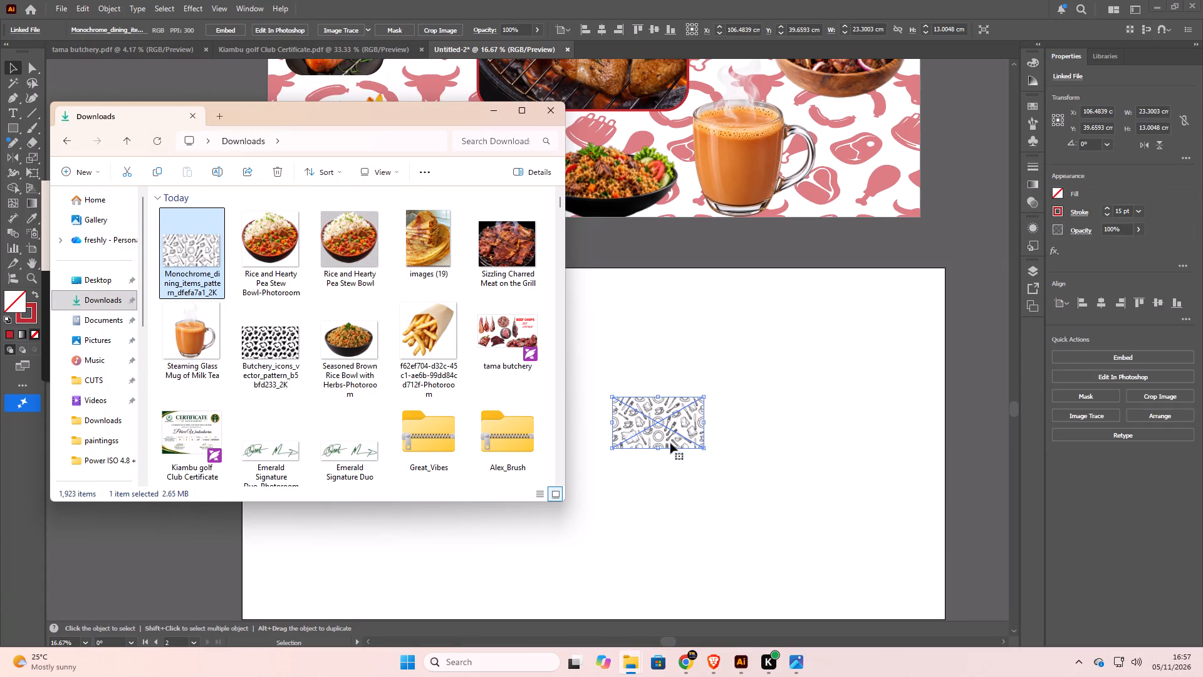
Image Trace the placed dining pattern with the Default preset, continuing despite its large size.
left_click(655, 426)
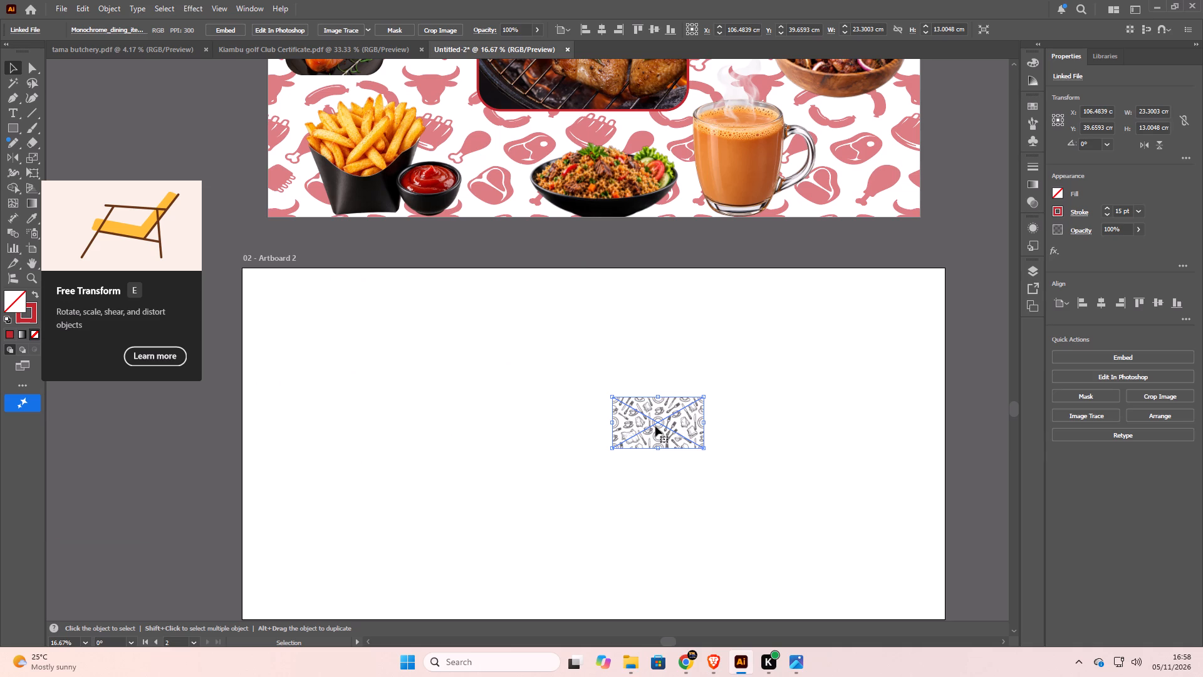
scroll(655, 426, "up", 11)
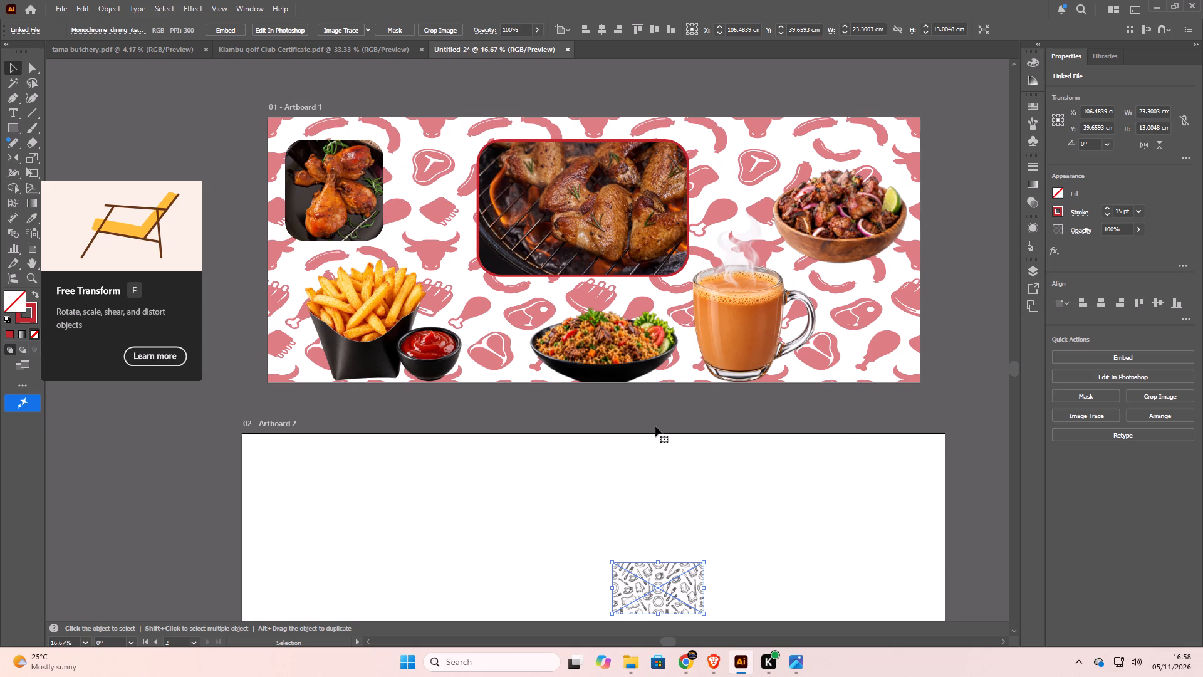
scroll(1106, 281, "down", 2)
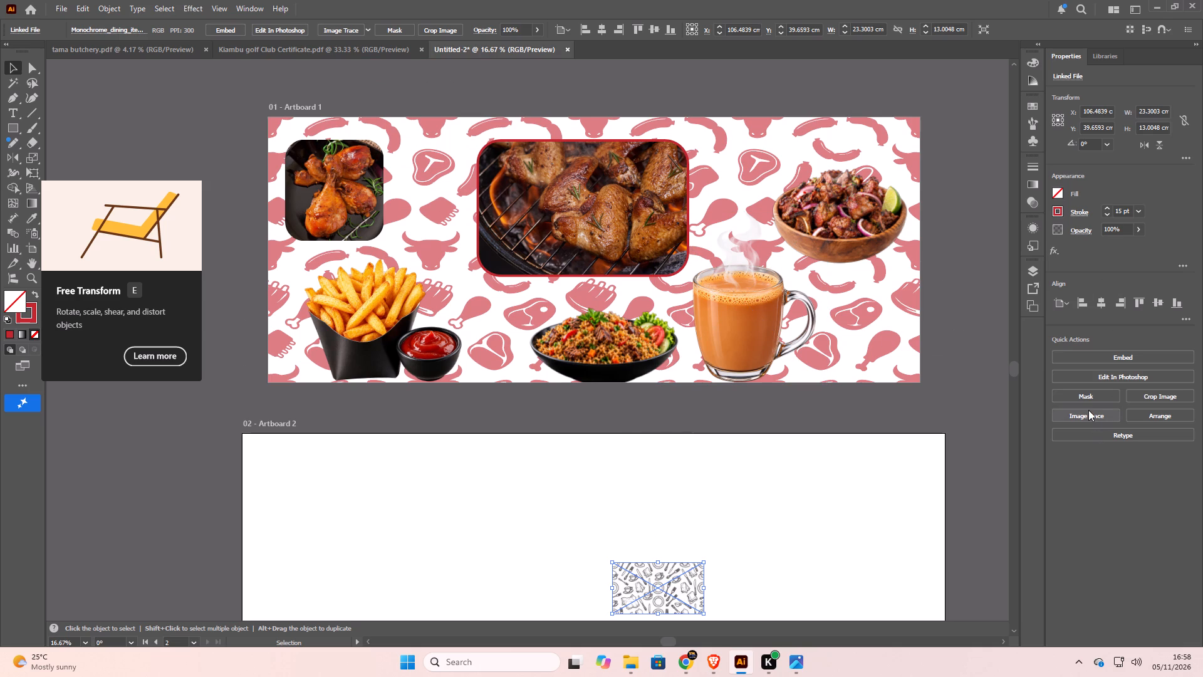
left_click(1088, 410)
scroll(818, 378, "down", 3)
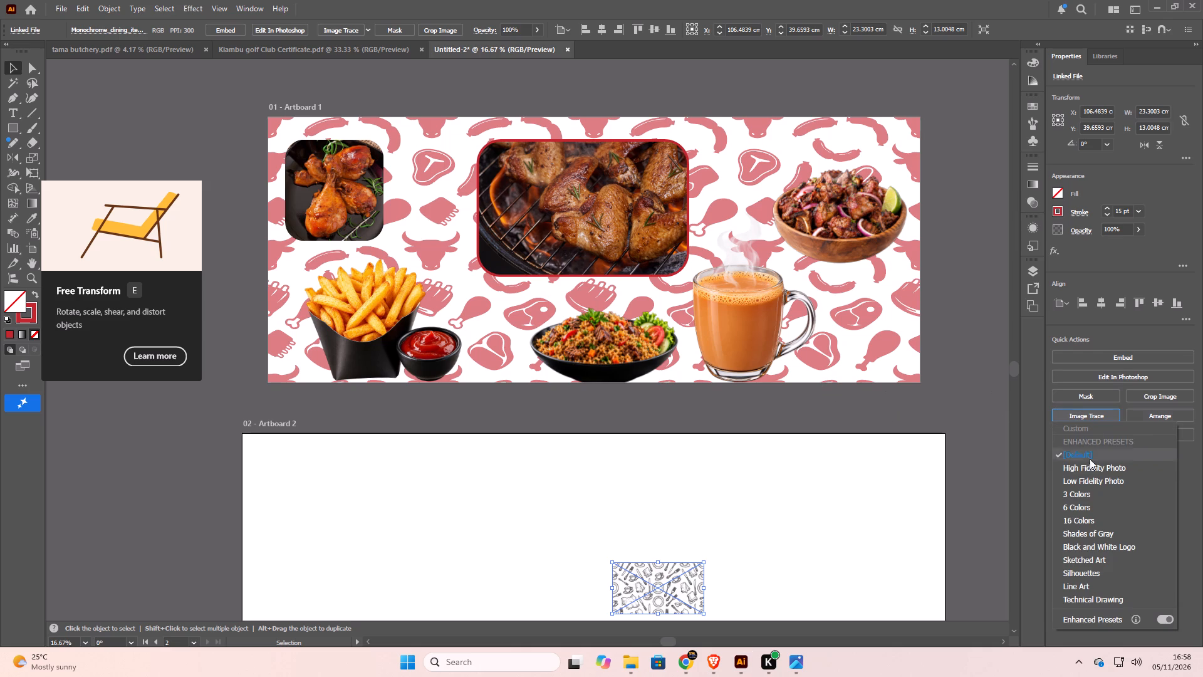
left_click(1085, 457)
scroll(707, 420, "down", 1)
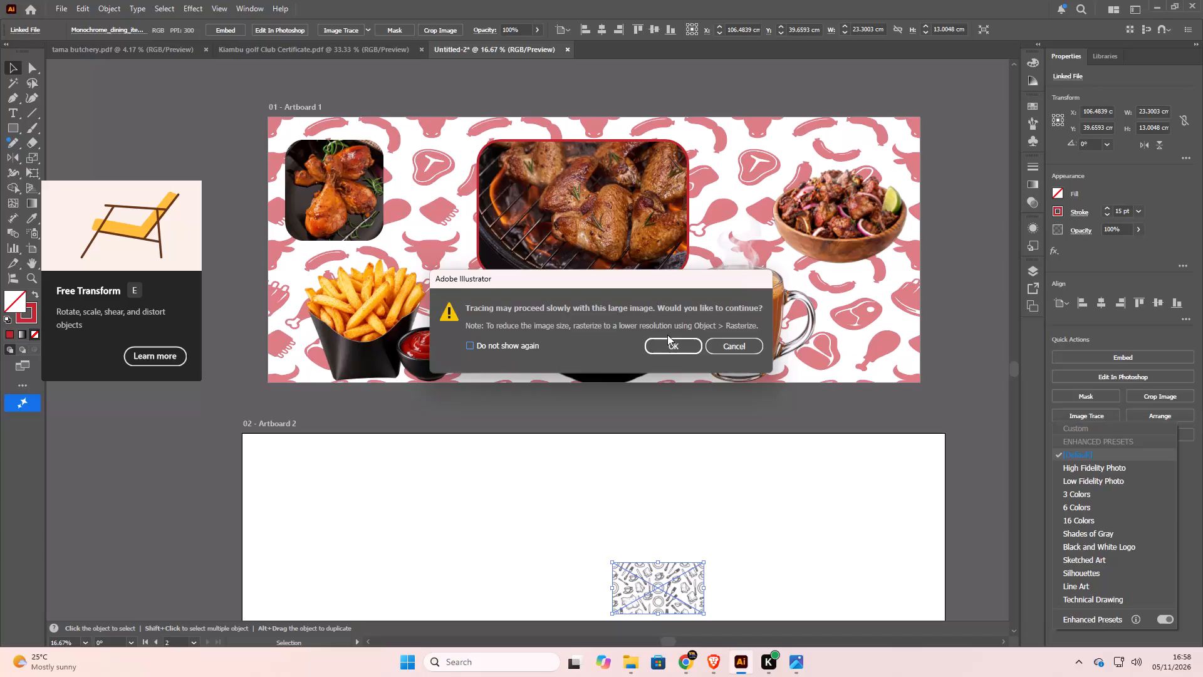
left_click(668, 337)
left_click(657, 344)
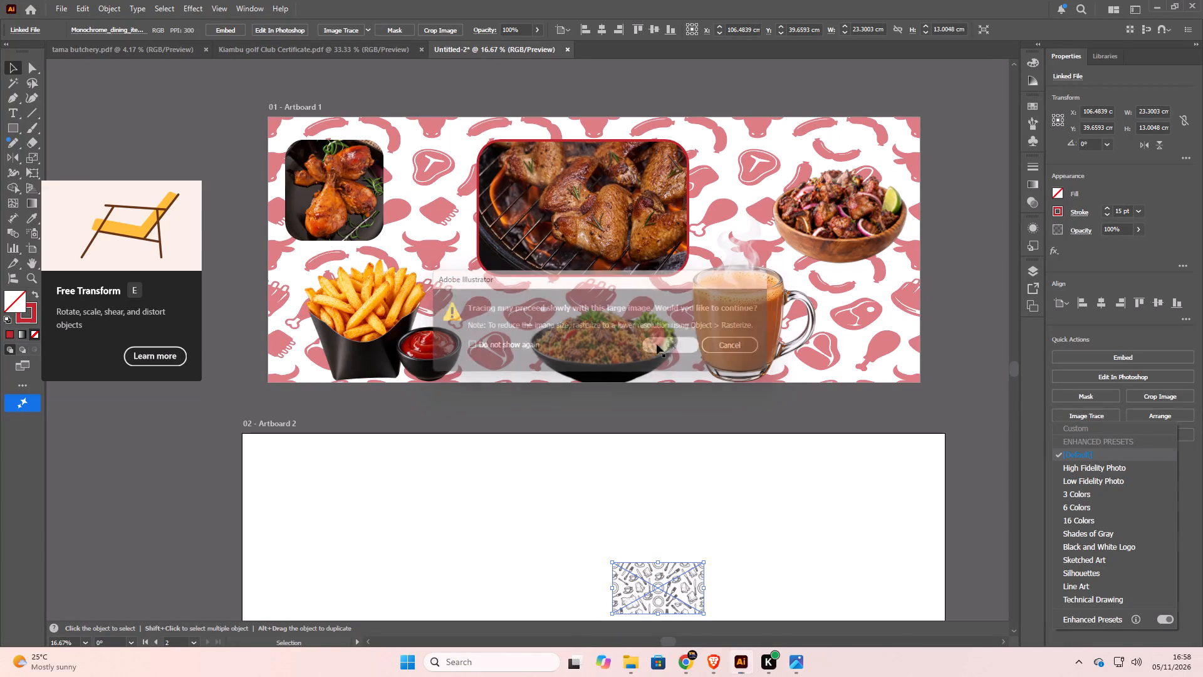
Set the dining pattern's black-and-white Image Trace threshold to 135.
scroll(763, 439, "down", 4)
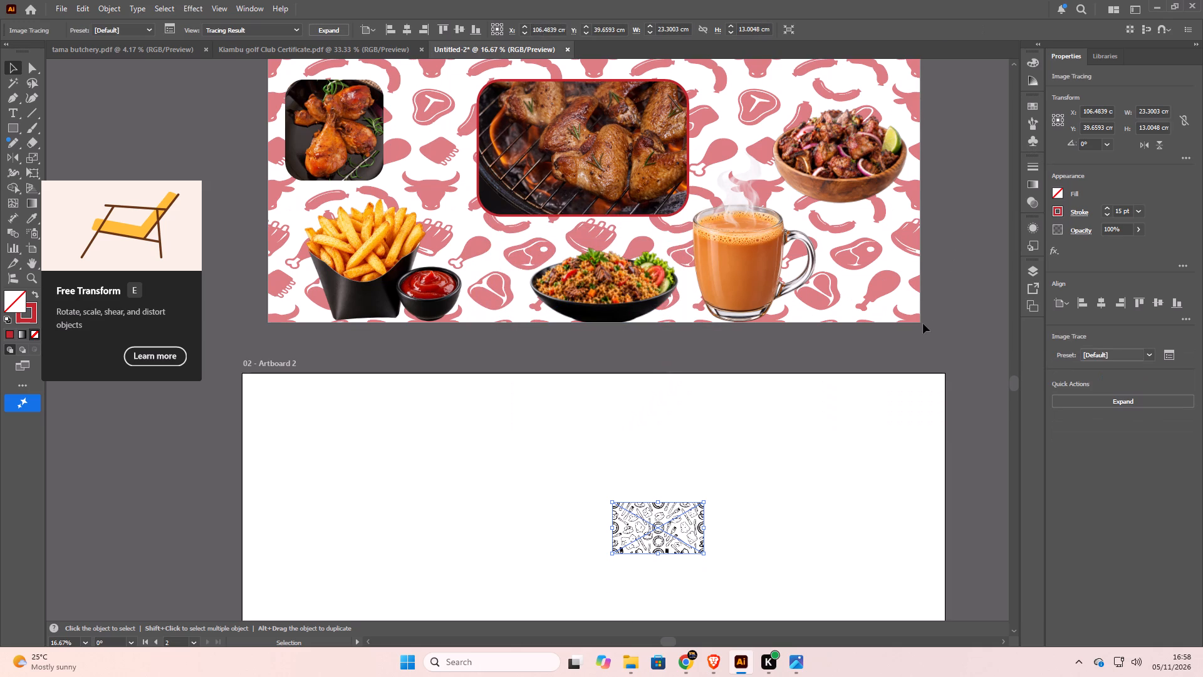
key("ctrl+equal")
key("ctrl+equal")
key("ctrl+equal")
key("ctrl+equal")
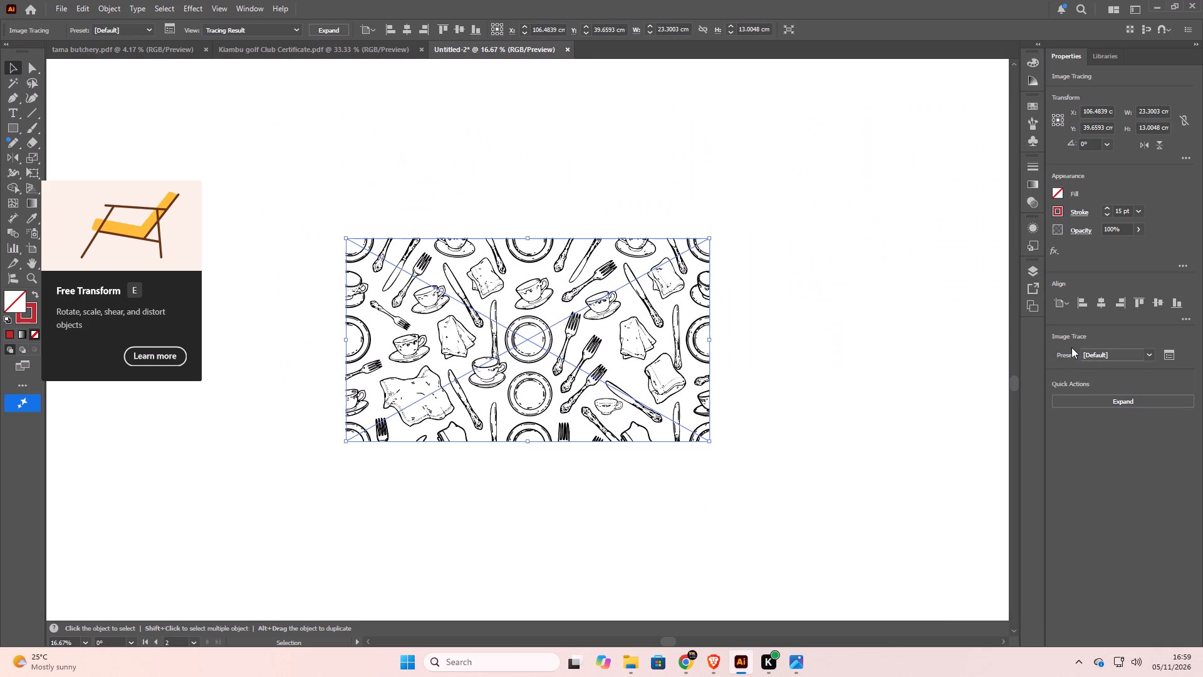
key("ctrl+equal")
key("ctrl+equal")
key("ctrl+minus")
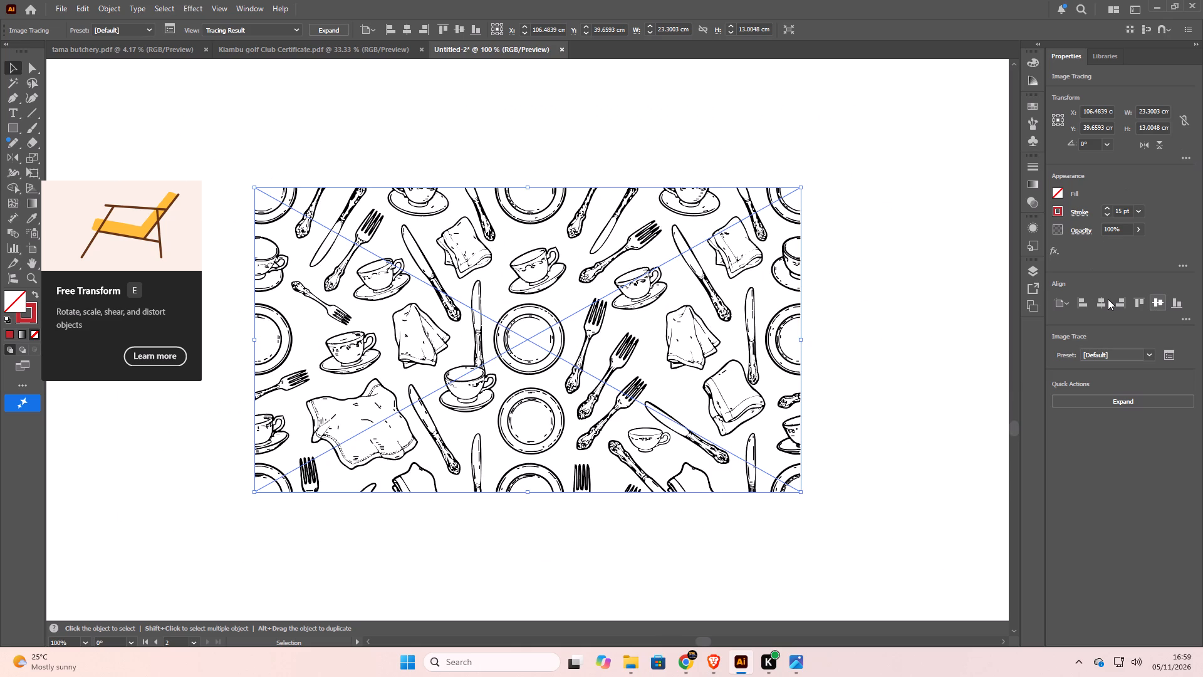
left_click(1167, 352)
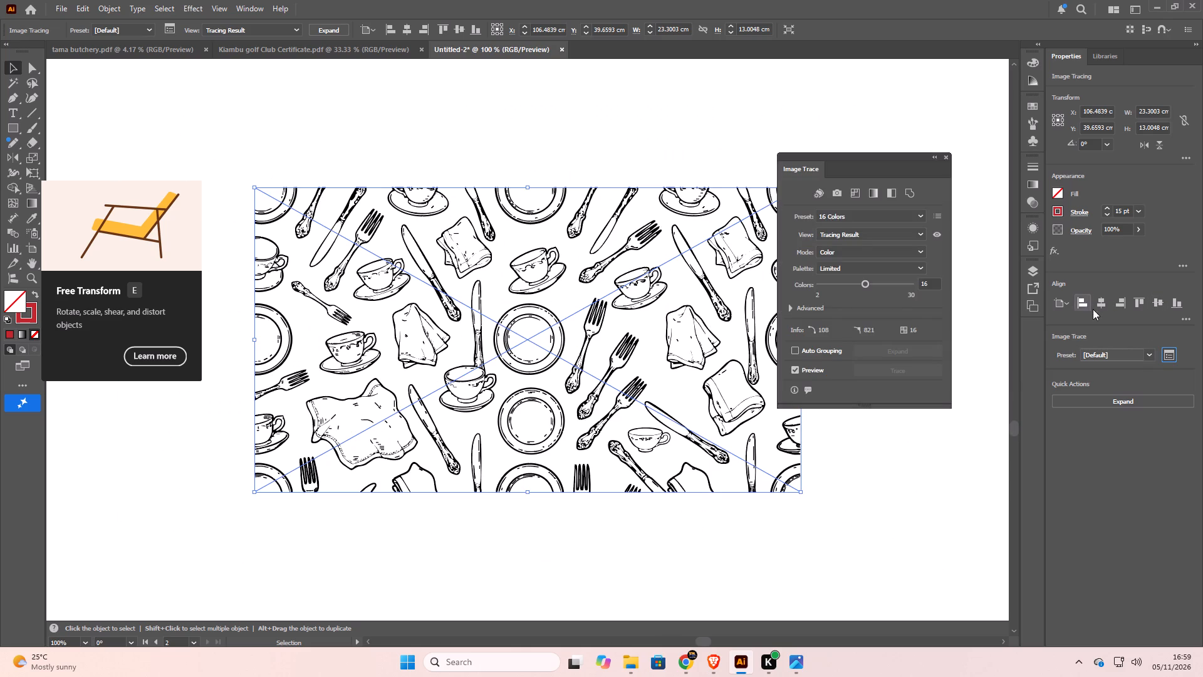
left_click(930, 281)
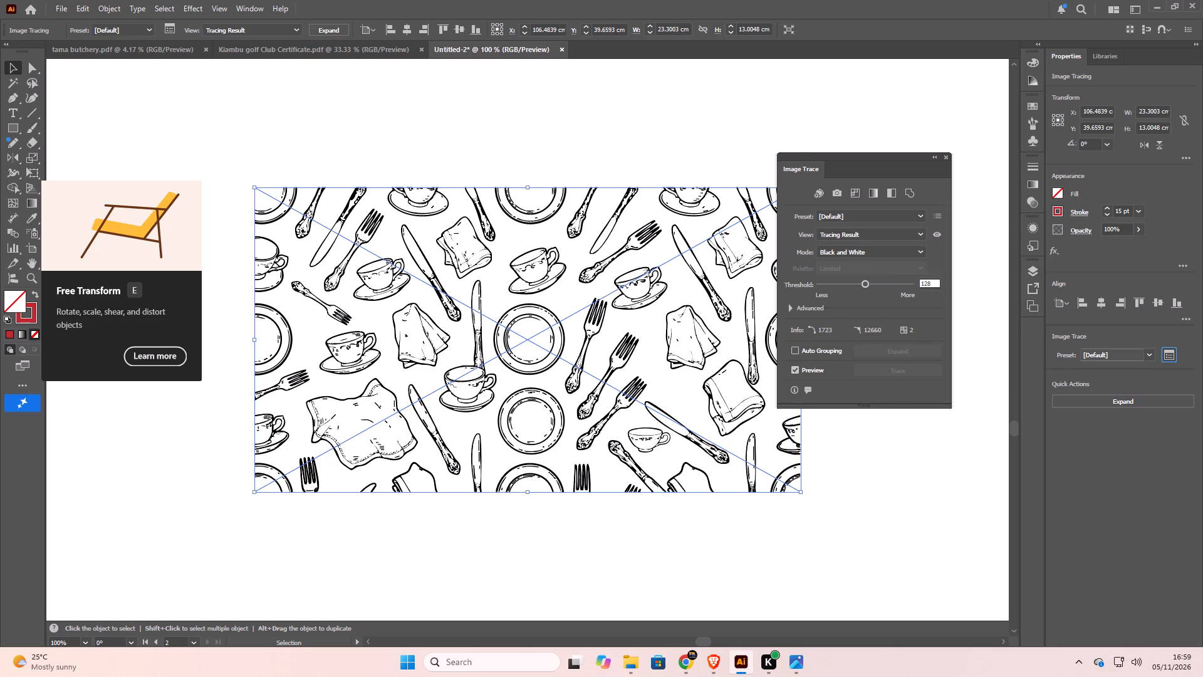
left_click(925, 284)
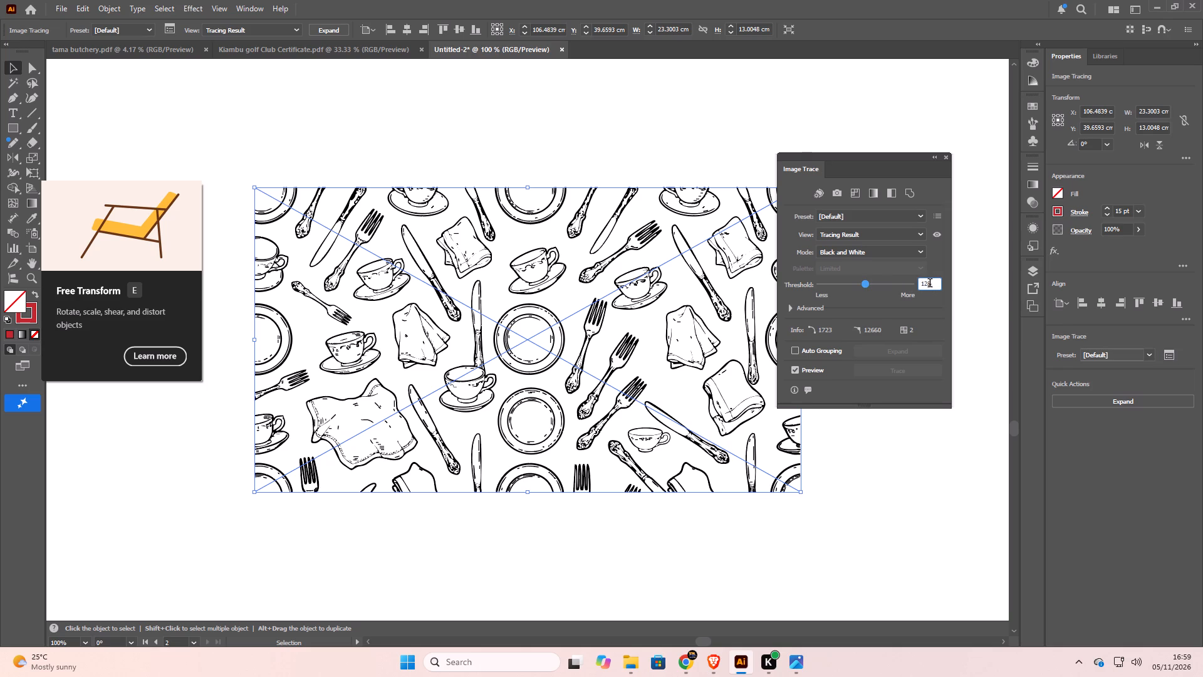
key("Delete")
key("Delete")
type("35")
left_click(843, 162)
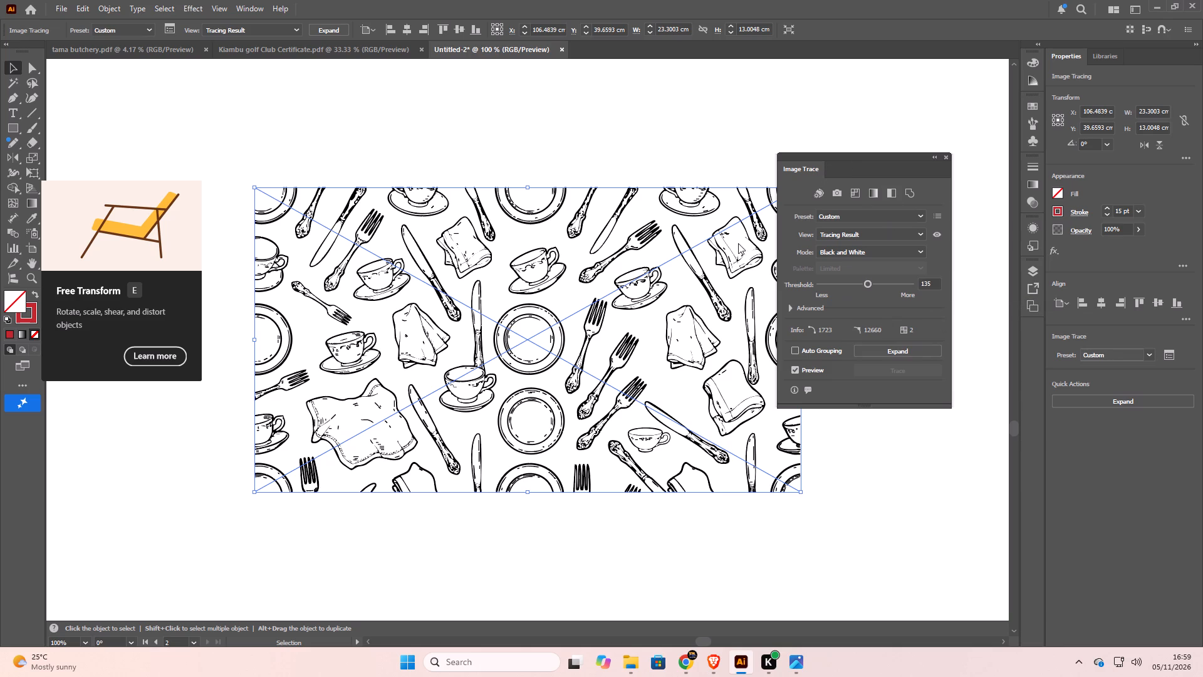
Expand the traced dining pattern into editable vector shapes.
left_click(894, 350)
left_click(525, 323)
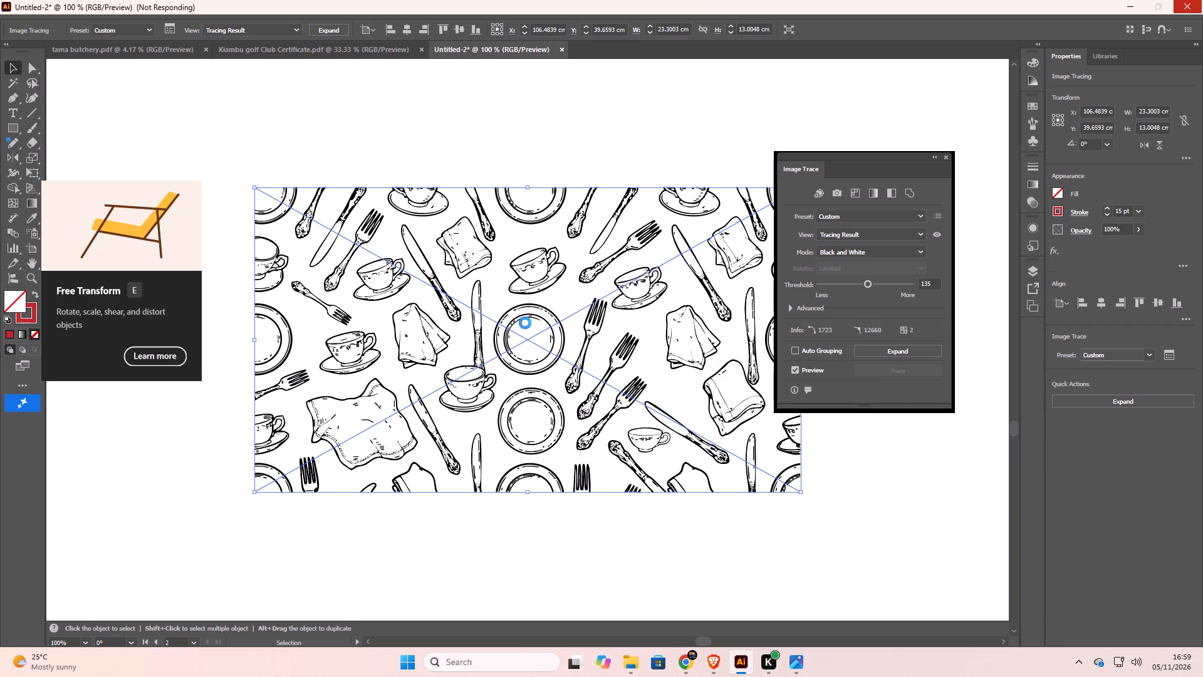
left_click(875, 352)
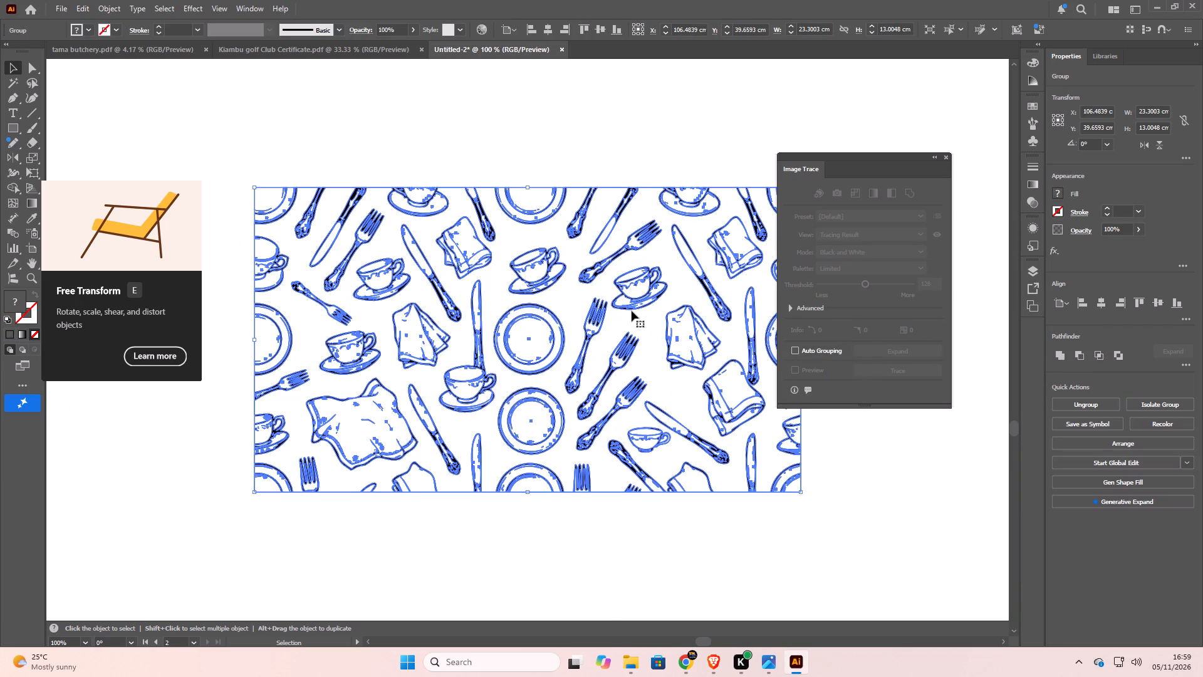
Close the Image Trace settings, select the traced pattern's white background shapes with the Magic Wand and delete them.
key("y")
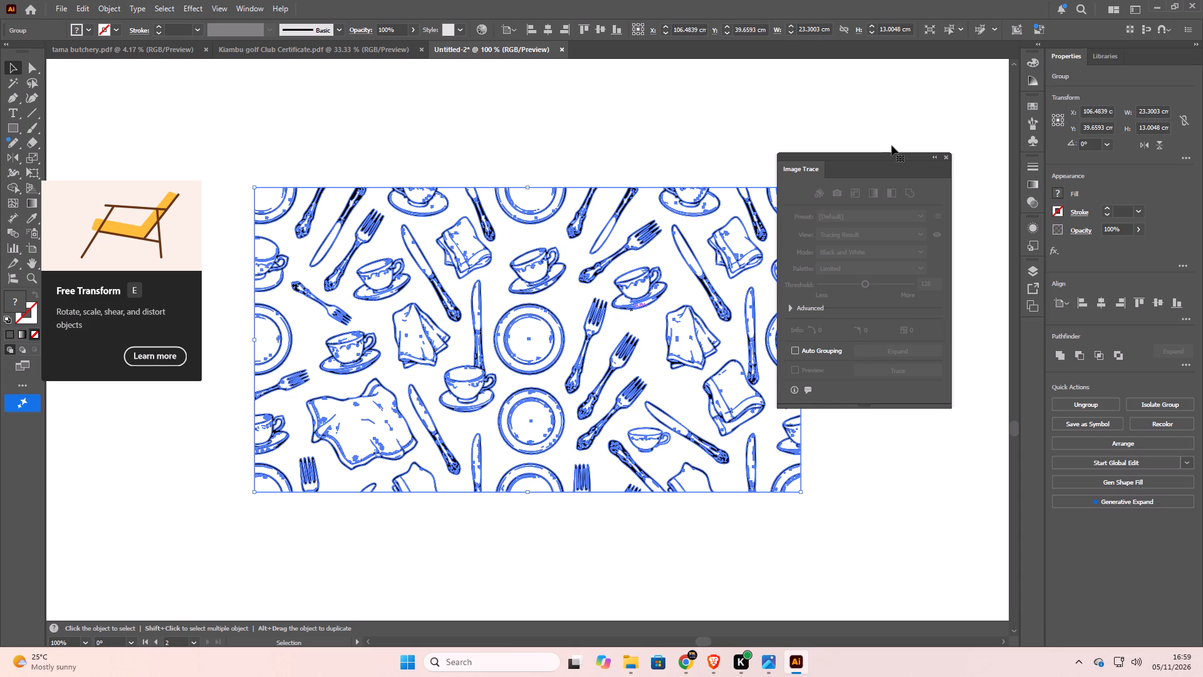
left_click(944, 154)
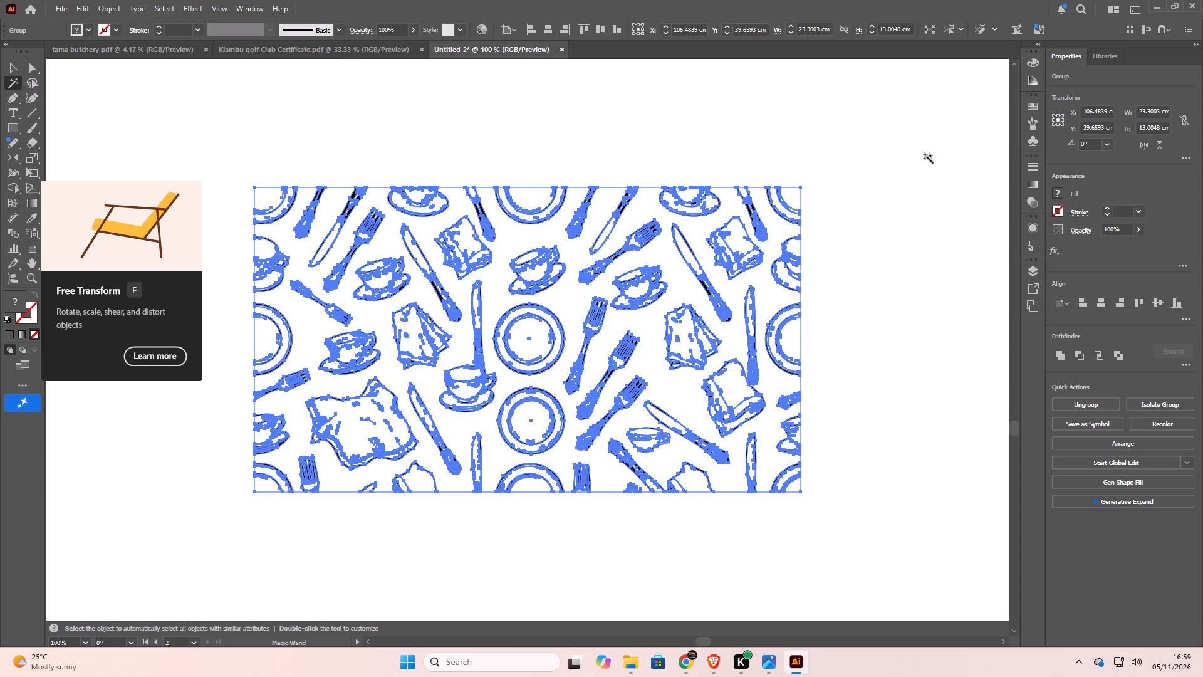
left_click(526, 239)
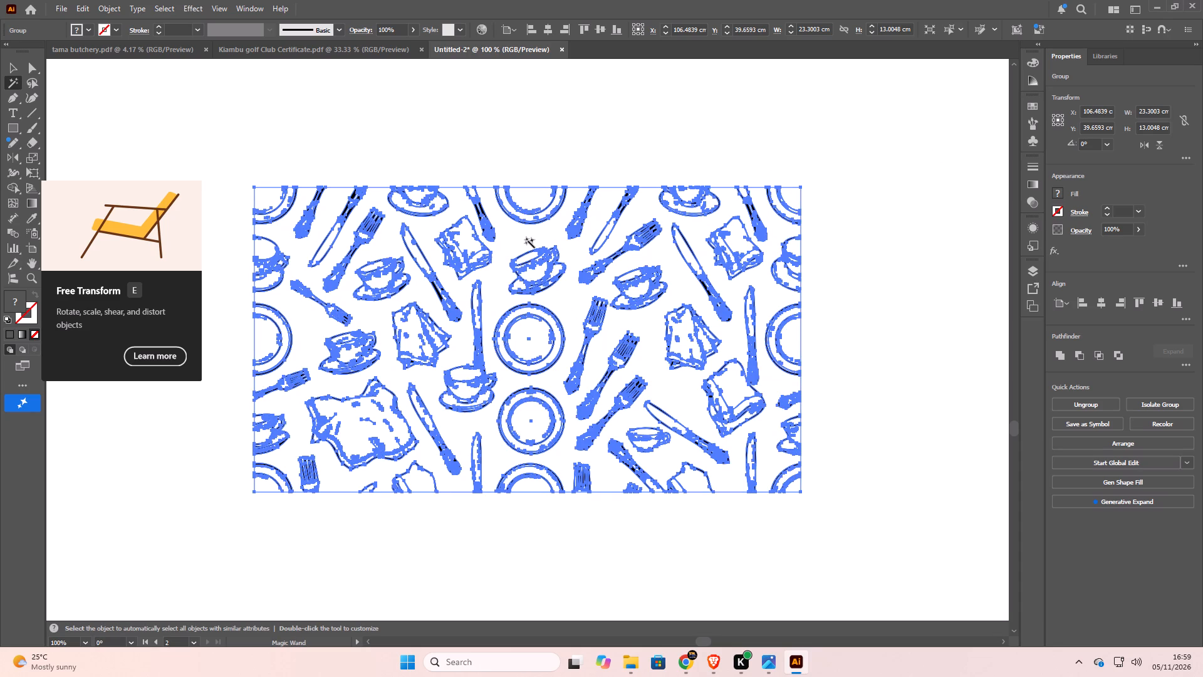
left_click(526, 239)
key("Delete")
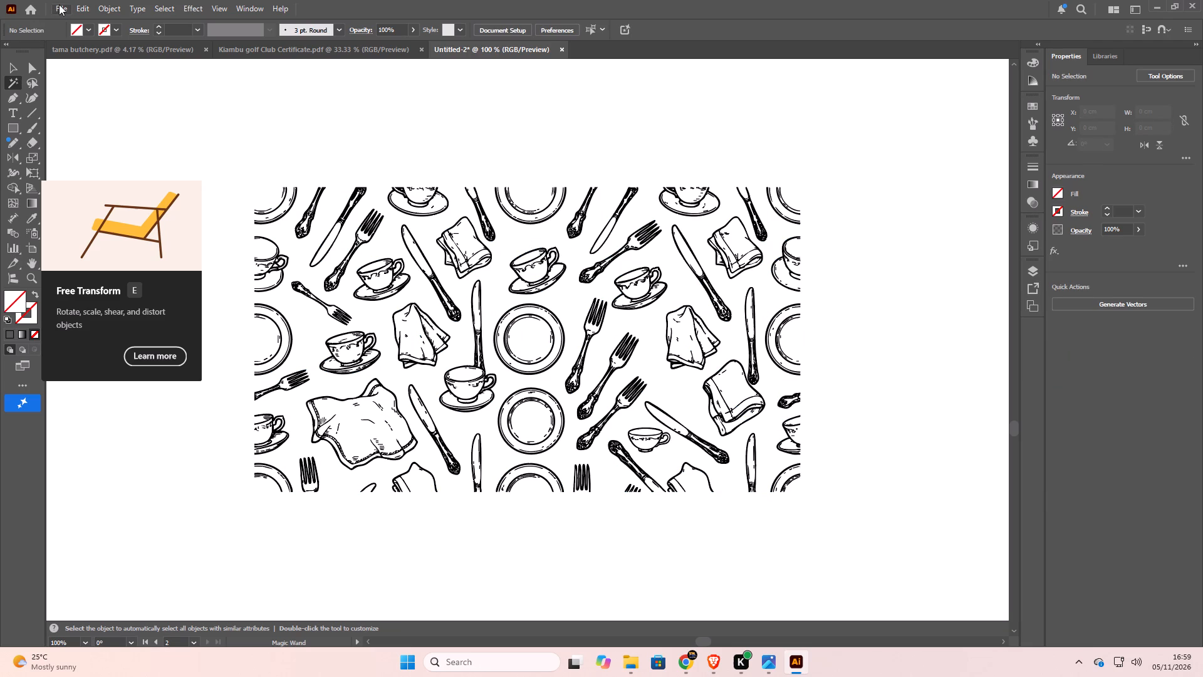
Enlarge the black dining artwork to about 116.9 × 51.1 cm and align it with Artboard 2's top-left corner.
left_click(478, 315)
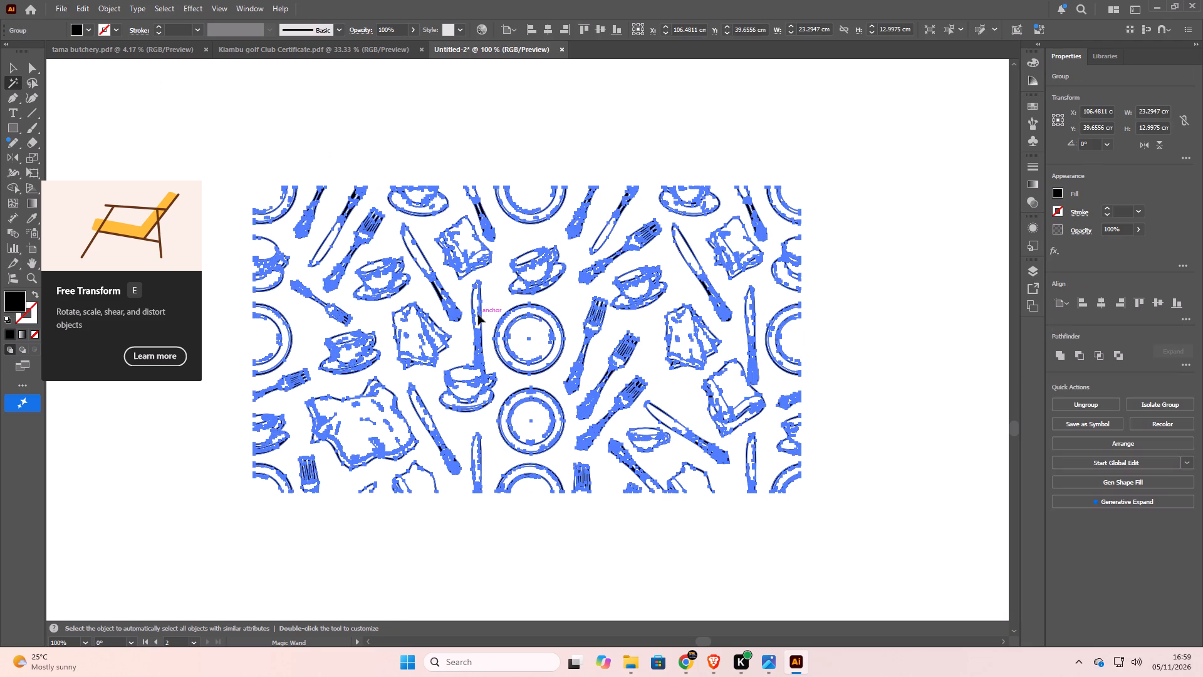
key("ctrl+minus")
key("ctrl+minus")
key("ctrl+minus")
key("ctrl+minus")
key("ctrl+minus")
key("ctrl+minus")
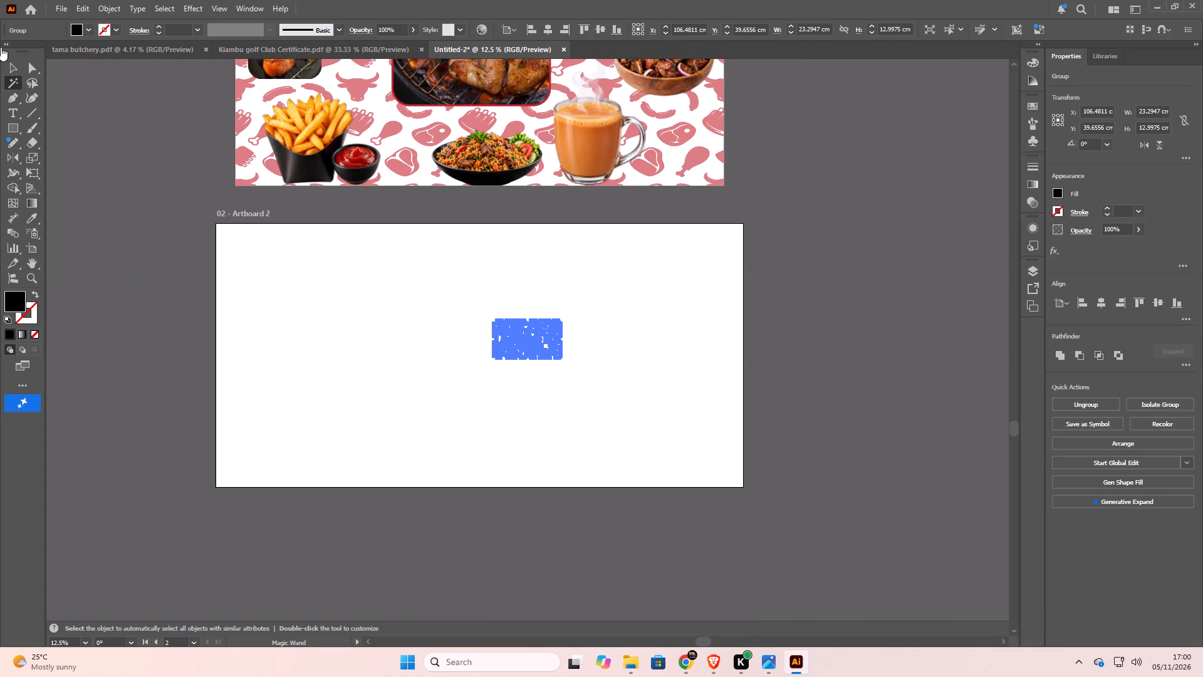
left_click(12, 66)
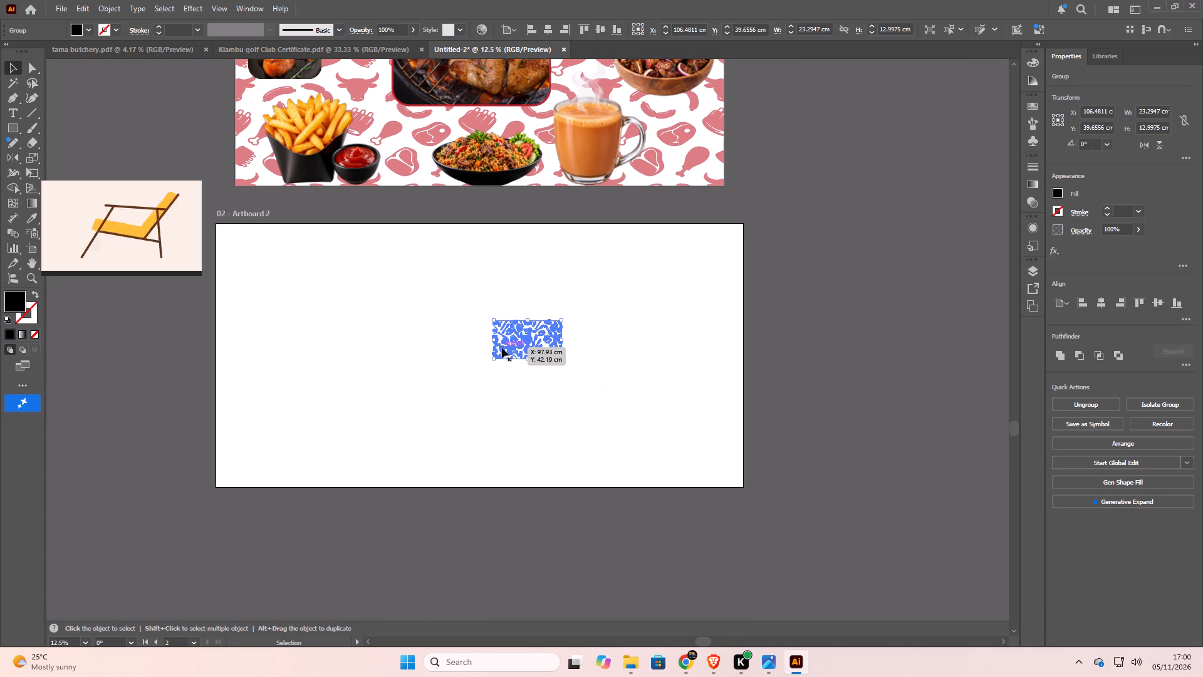
left_click_drag(492, 318, 212, 229)
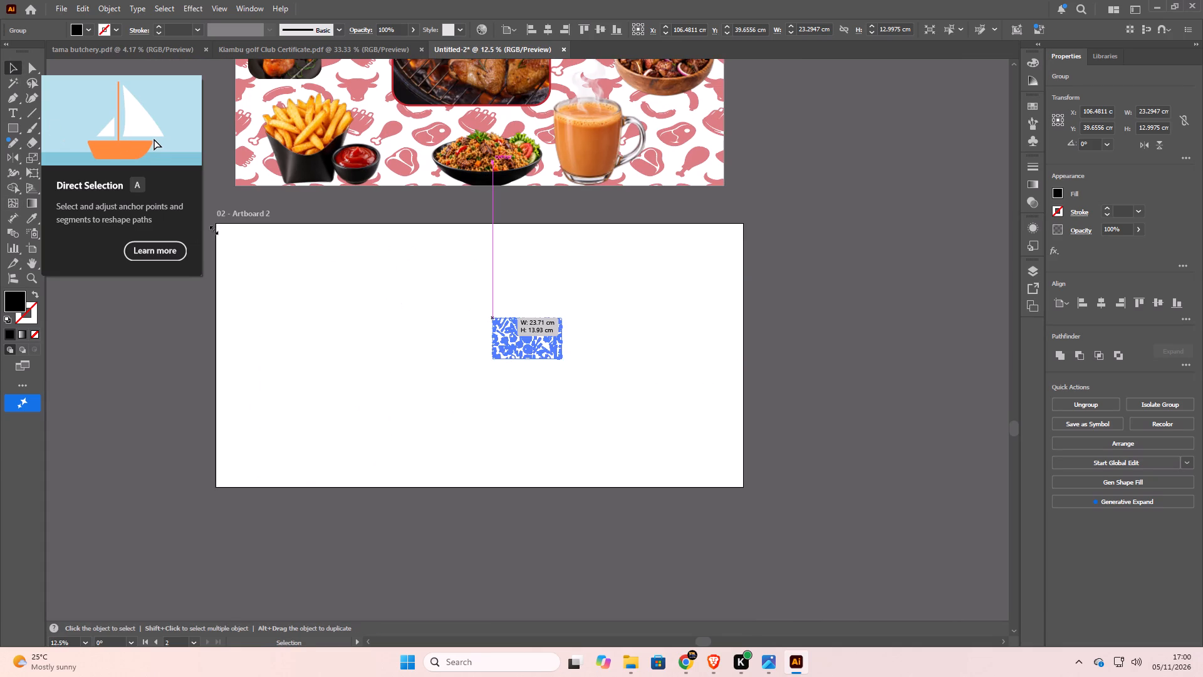
left_click_drag(212, 229, 219, 209)
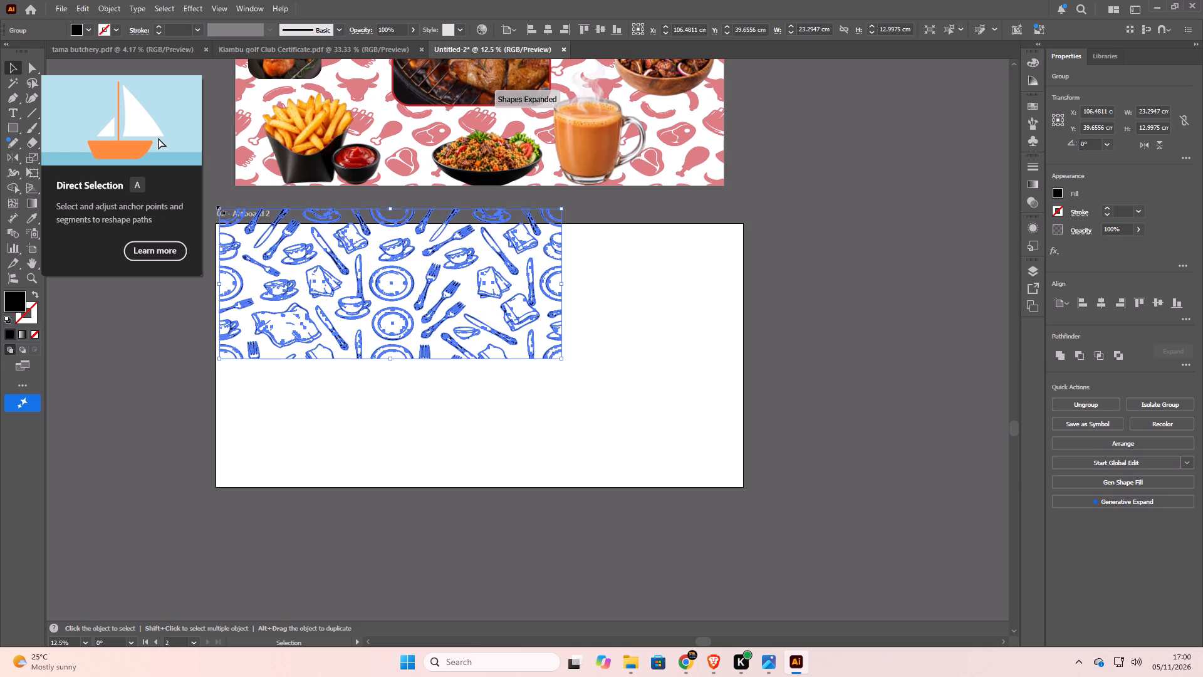
left_click_drag(375, 283, 376, 312)
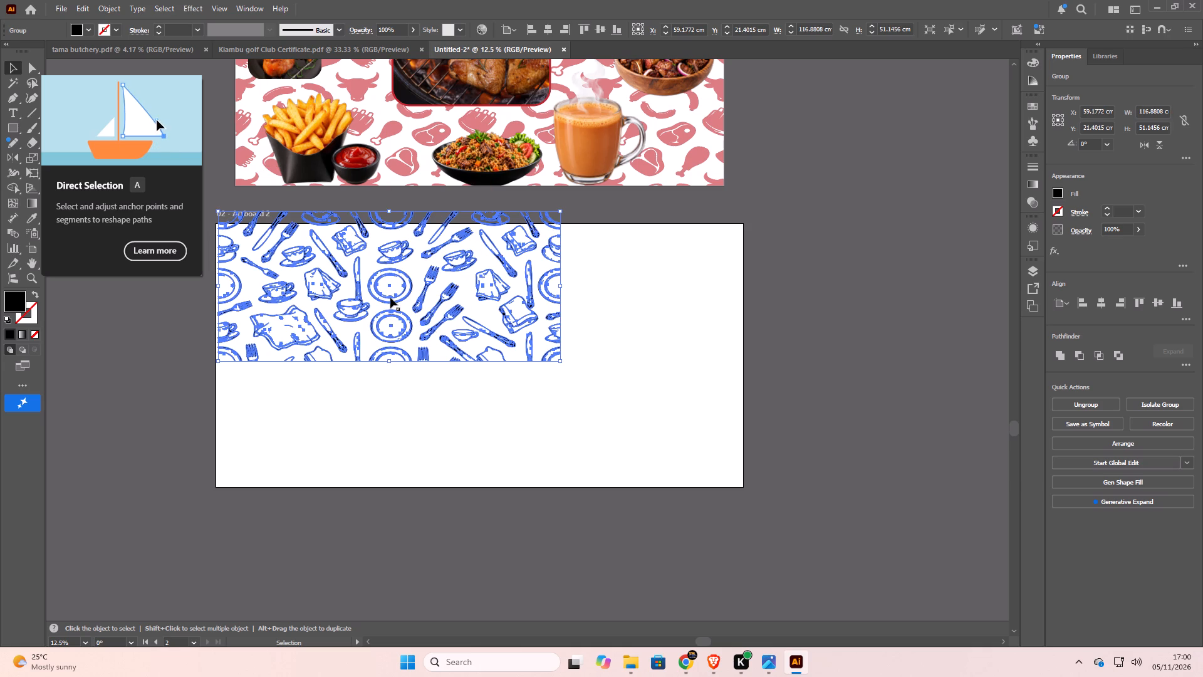
left_click_drag(390, 298, 389, 310)
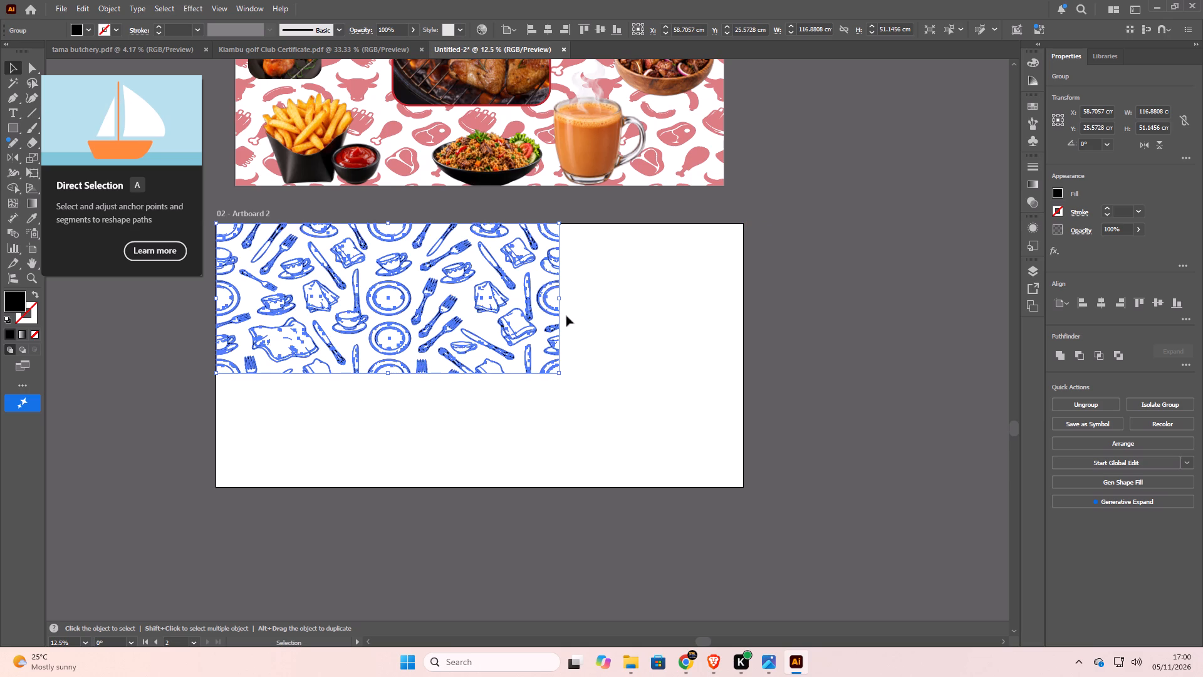
Check Artboard 2's dimensions in artboard editing mode, and return to the Selection tool.
left_click(845, 253)
left_click(1119, 152)
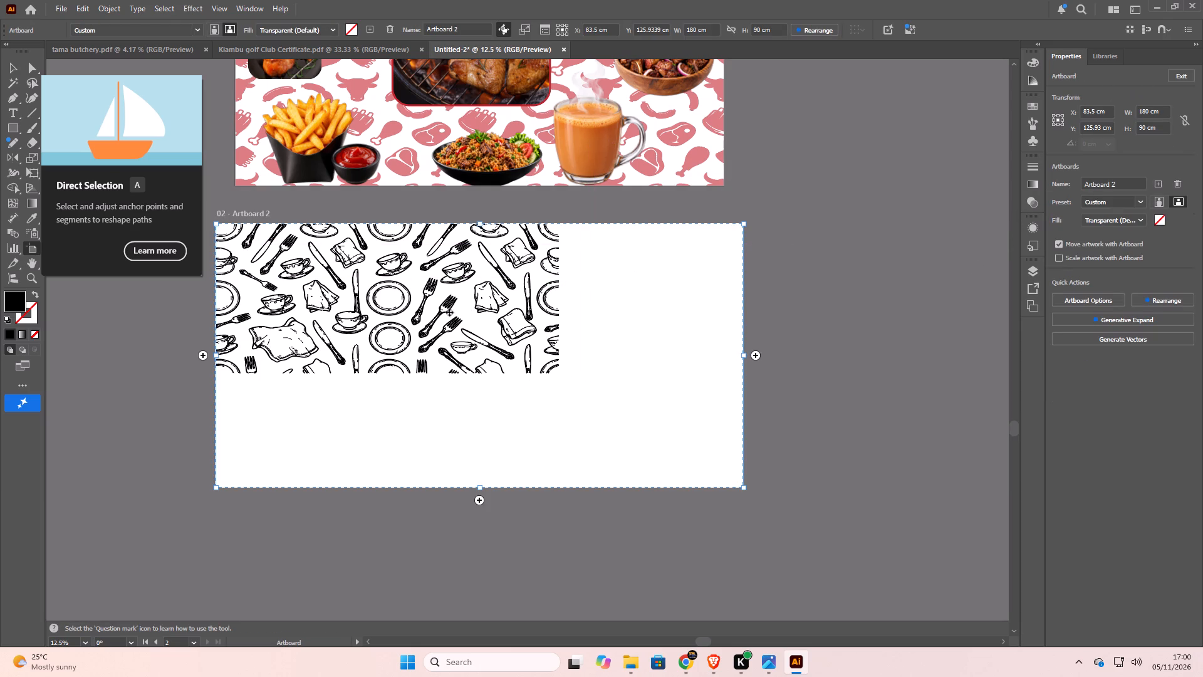
left_click(19, 71)
Resize the dining pattern group to 90 cm wide and 45 cm high.
left_click(333, 329)
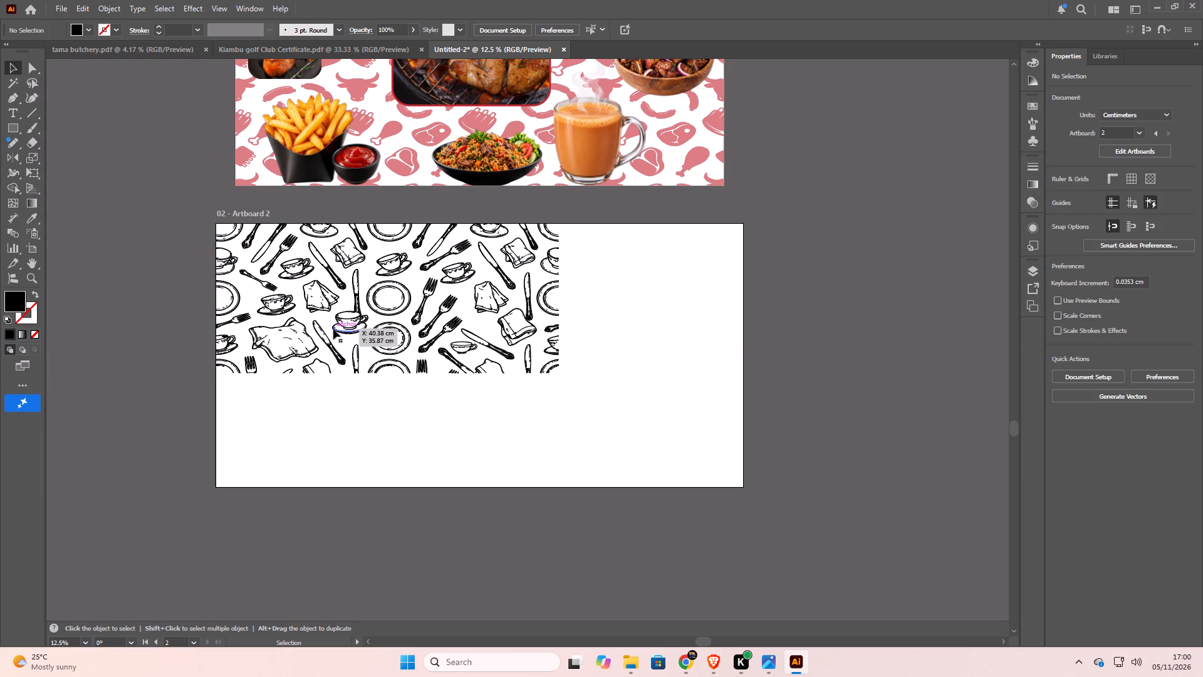
double_click(1150, 107)
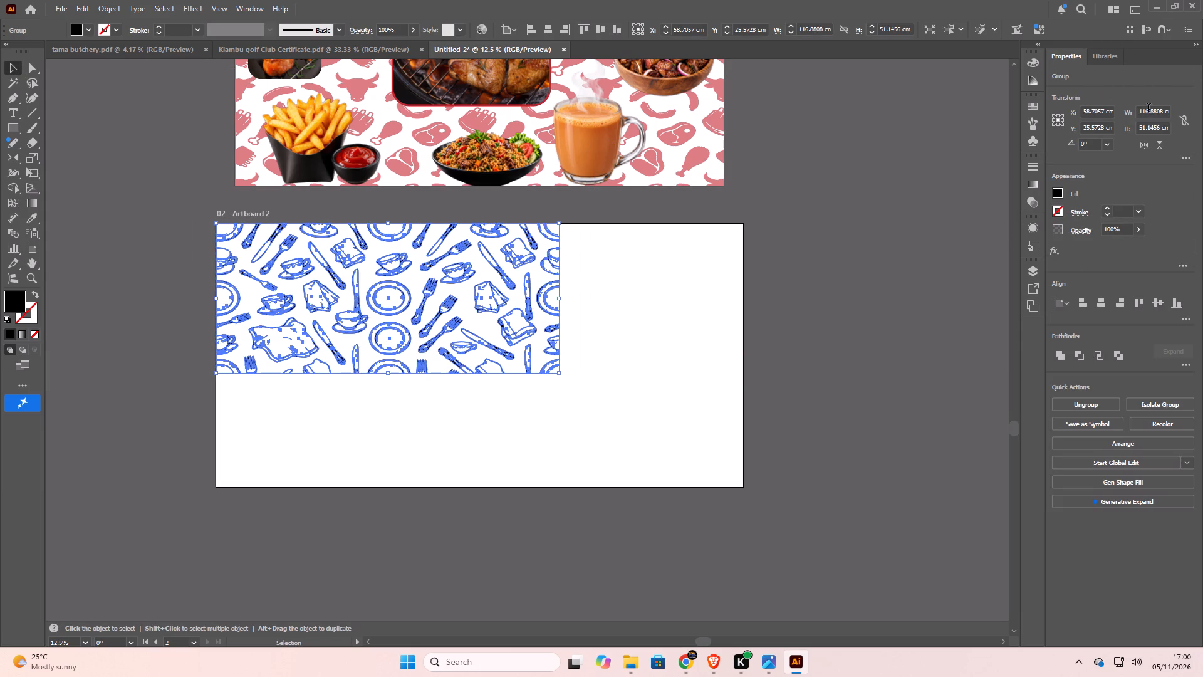
double_click(1148, 113)
key("9")
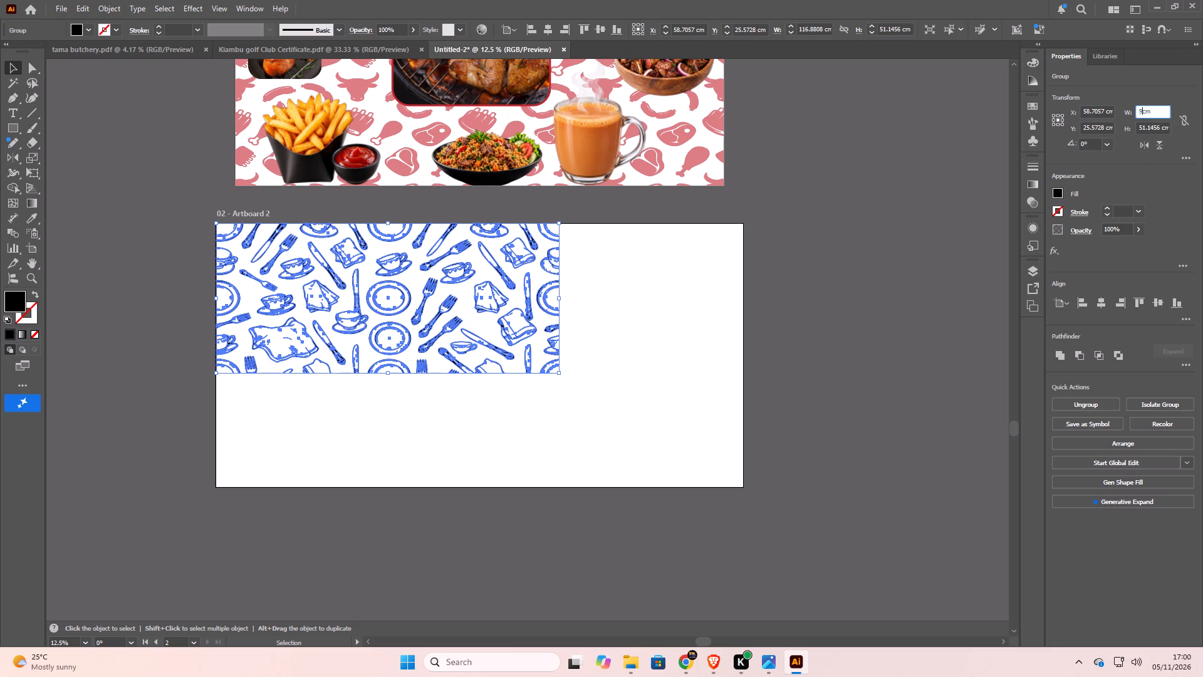
key("0")
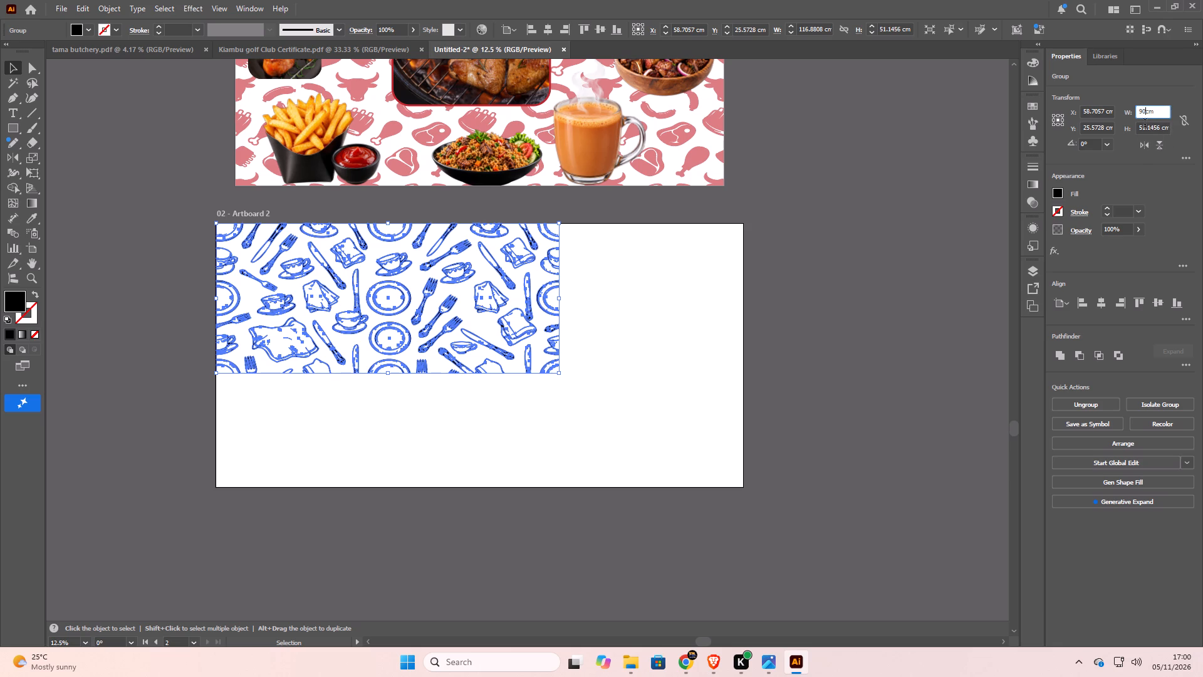
double_click(1145, 124)
type("45")
key("Return")
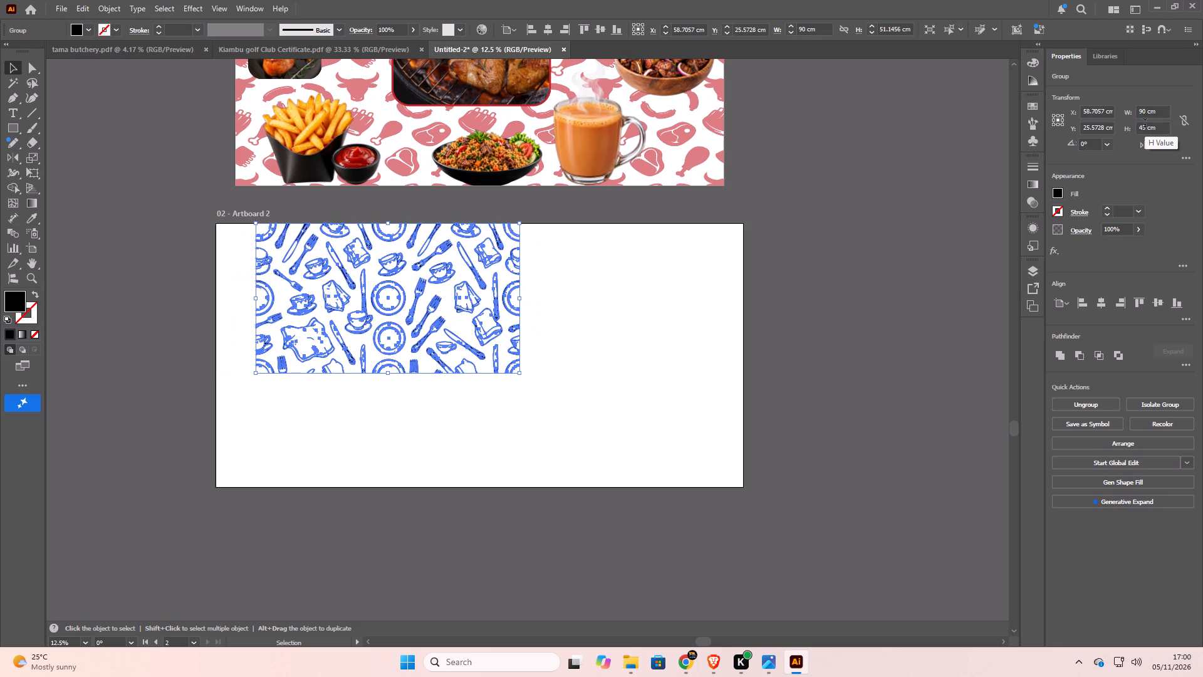
left_click(892, 223)
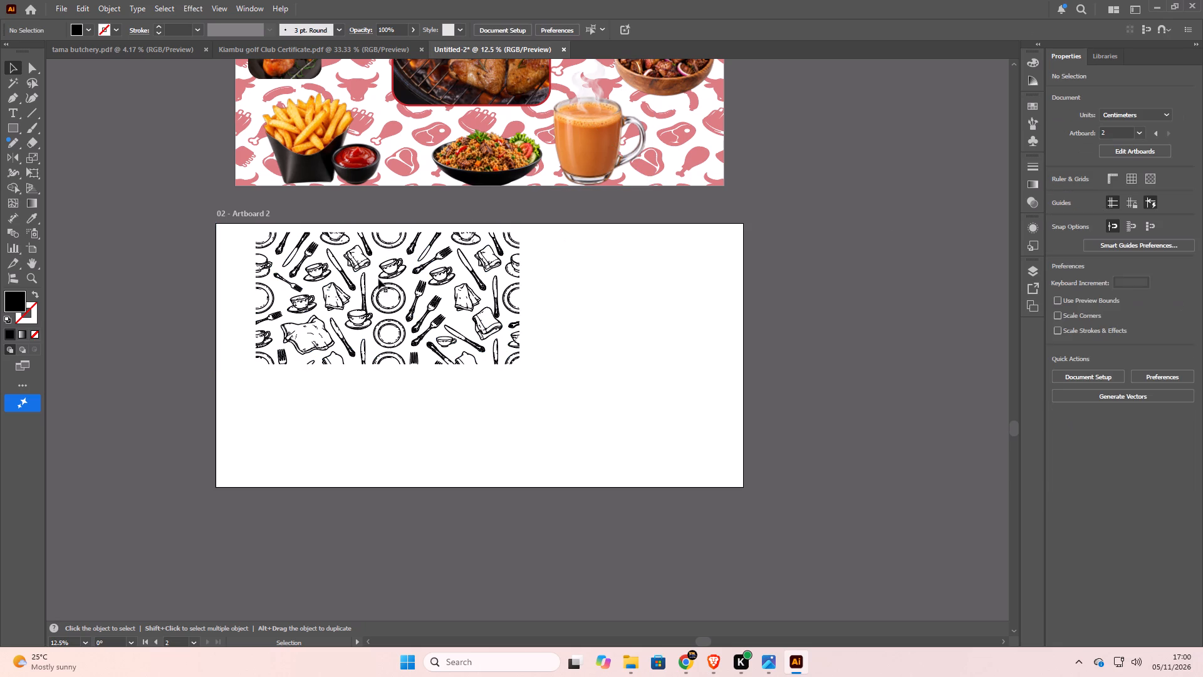
Set the dining pattern group's height to 90 cm.
left_click_drag(378, 283, 358, 273)
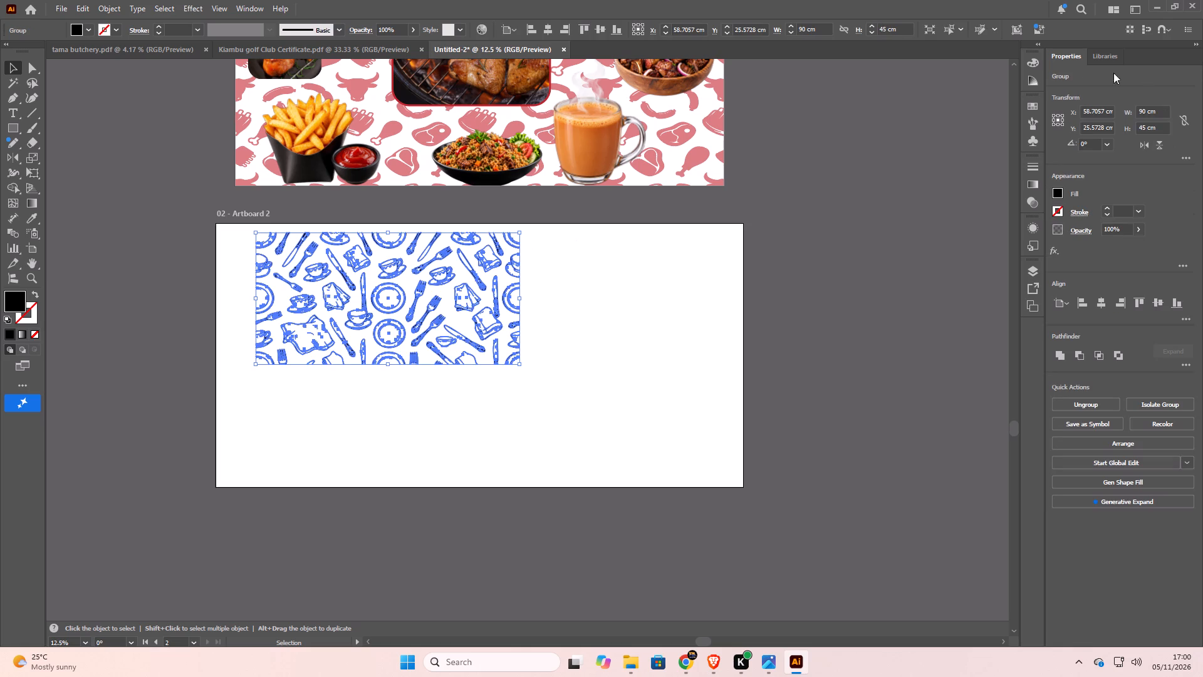
double_click(1143, 113)
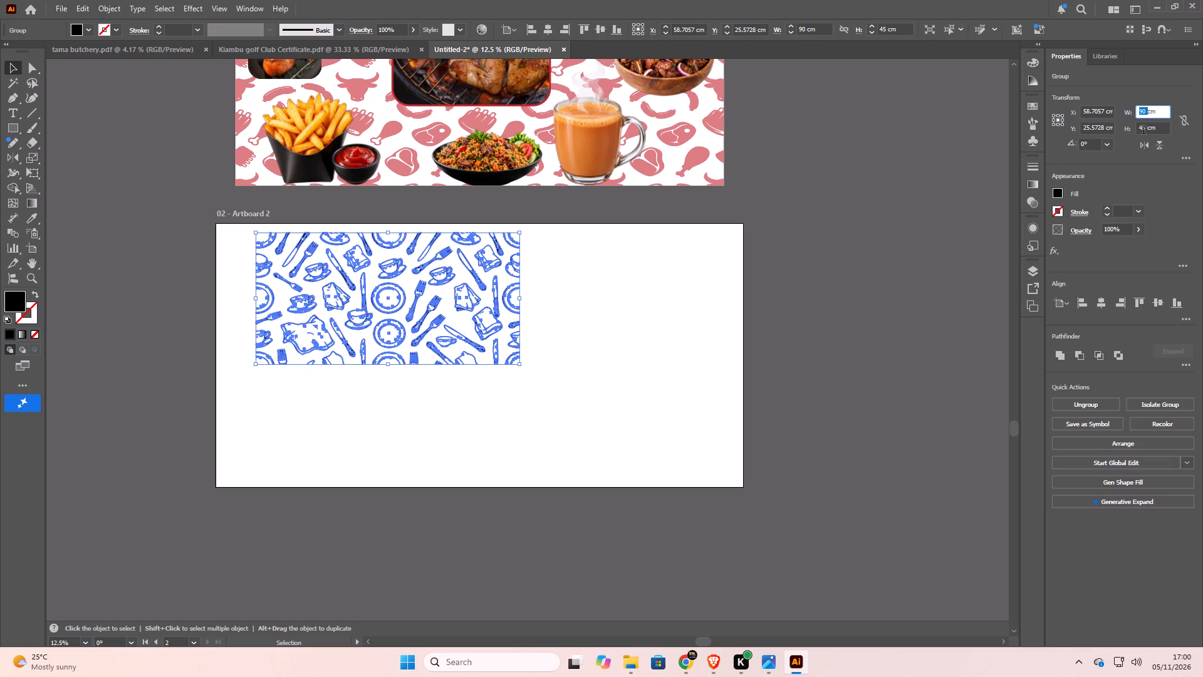
double_click(1143, 131)
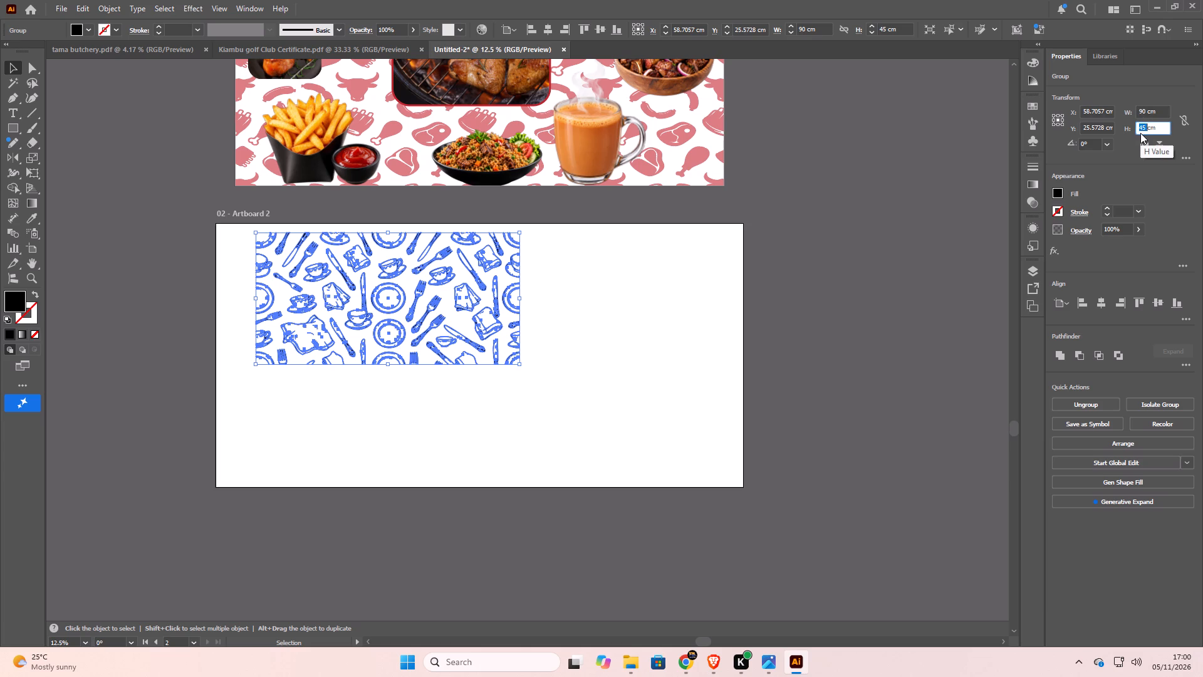
type("90")
key("Return")
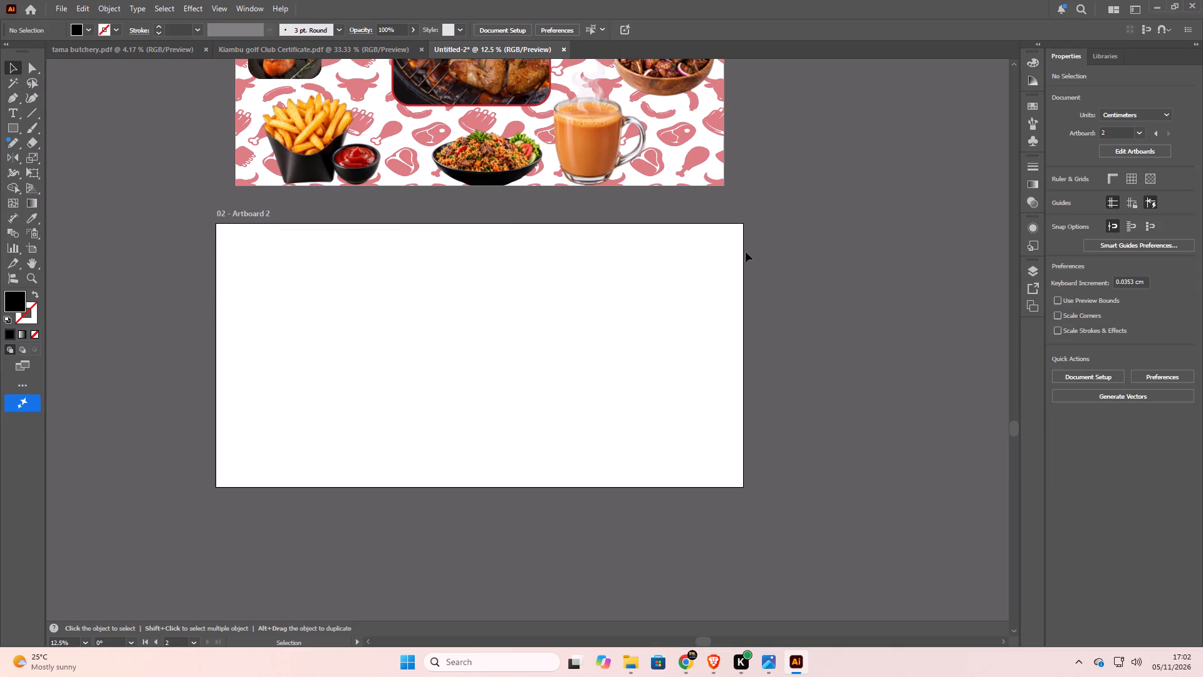
scroll(781, 252, "up", 8)
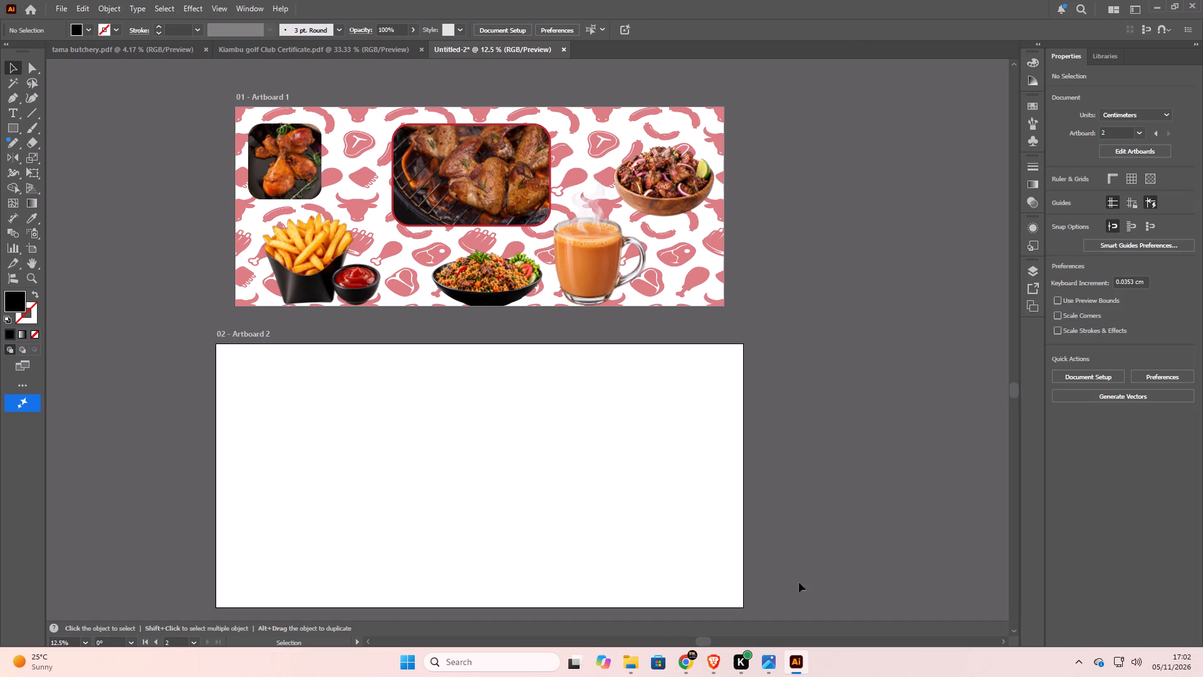
Place Monochrome_dining_items_pattern_ec996705_2K from the Downloads folder into the document, beside the right edge of Artboard 2.
left_click(689, 668)
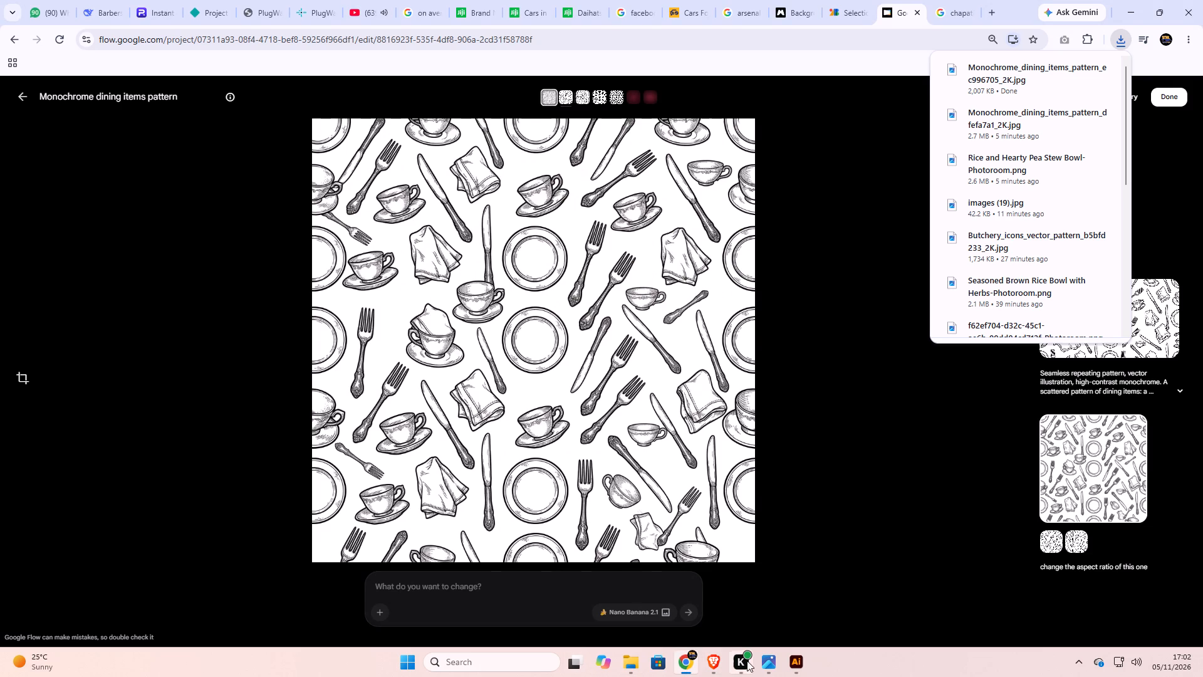
left_click(794, 669)
left_click(634, 666)
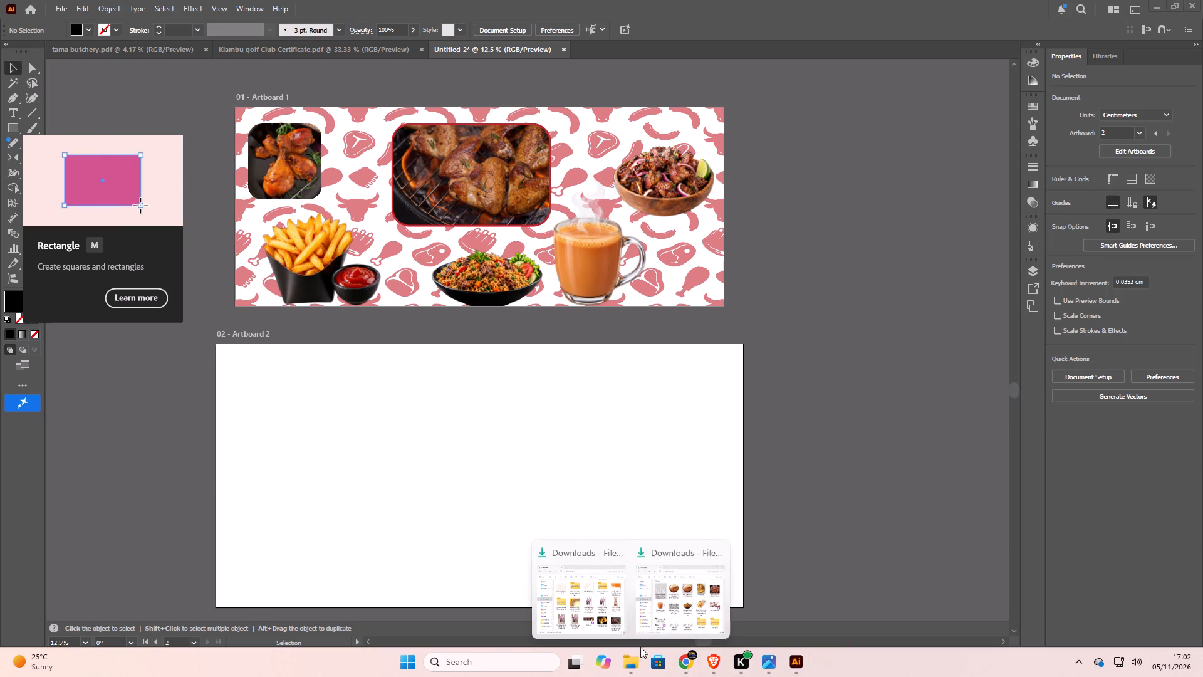
left_click(664, 617)
left_click(156, 141)
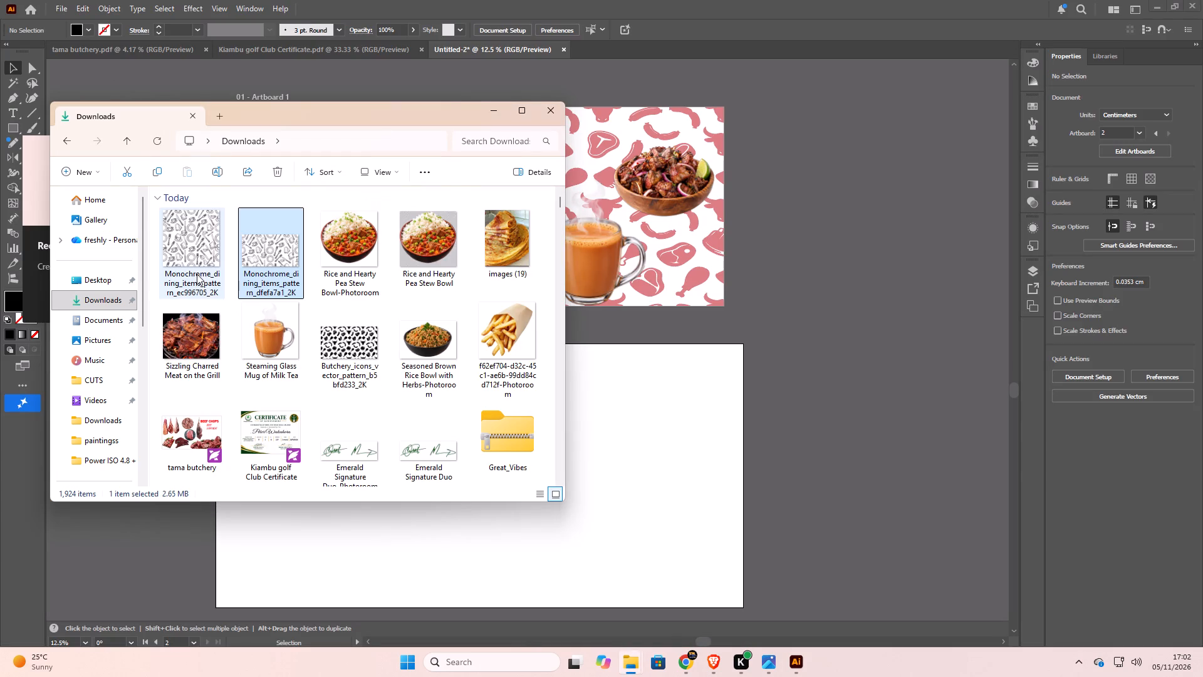
left_click(186, 244)
left_click_drag(186, 244, 738, 350)
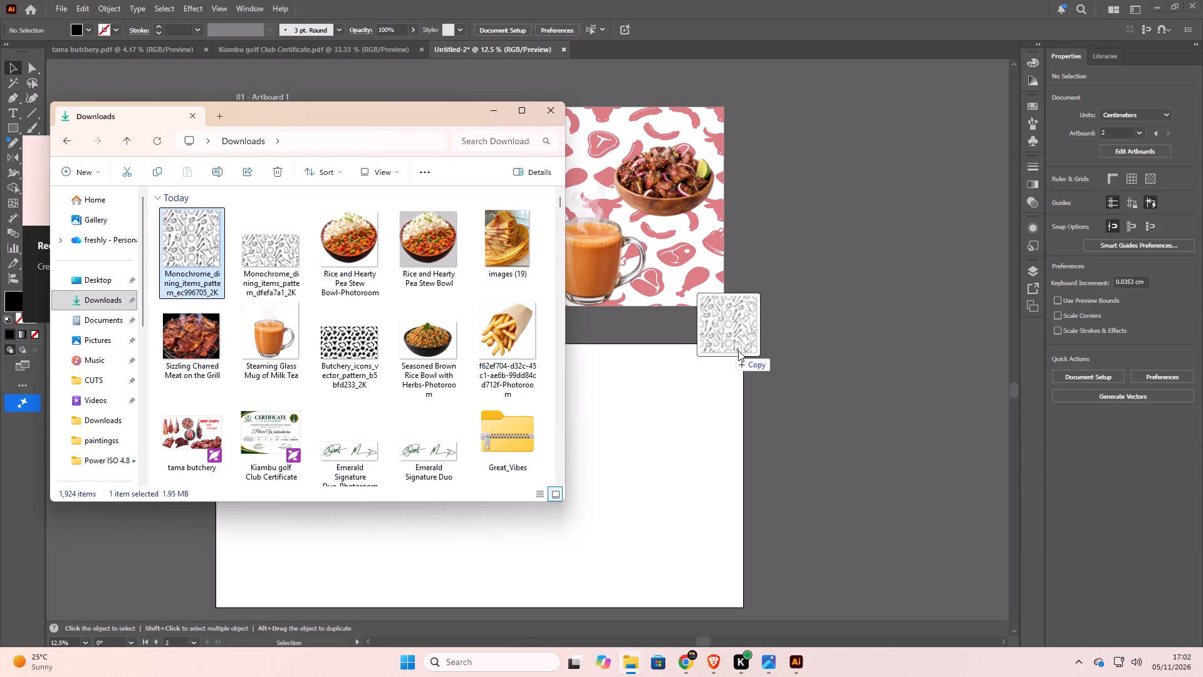
left_click_drag(738, 350, 792, 308)
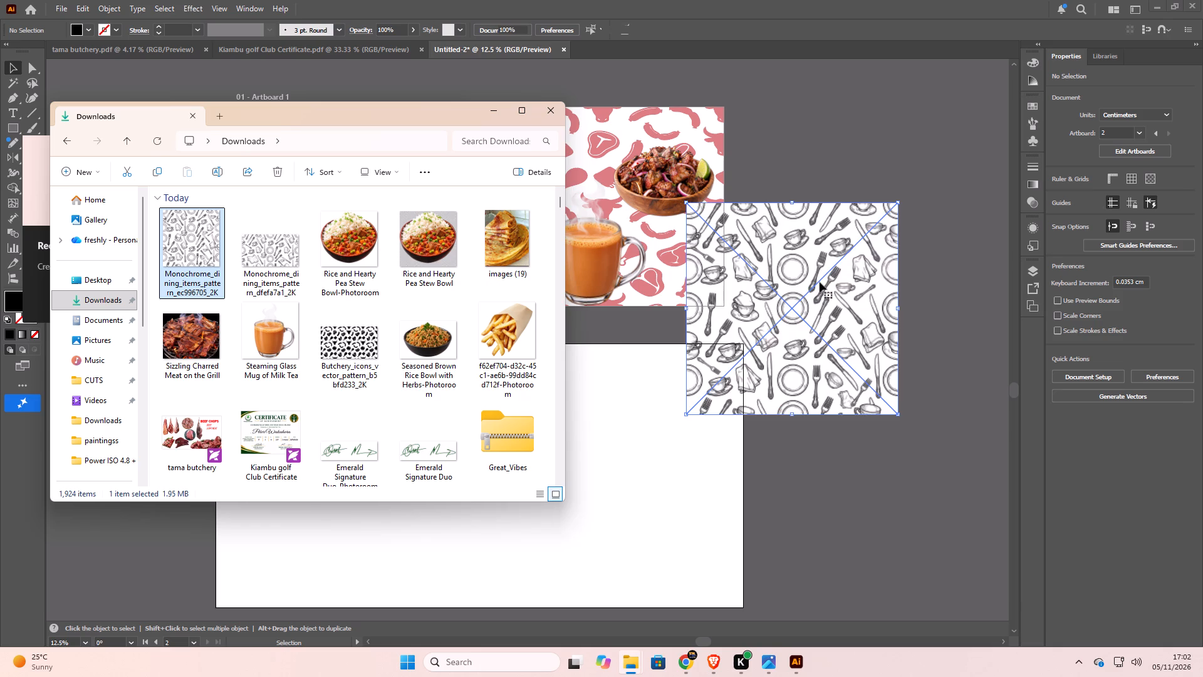
left_click_drag(806, 346, 863, 483)
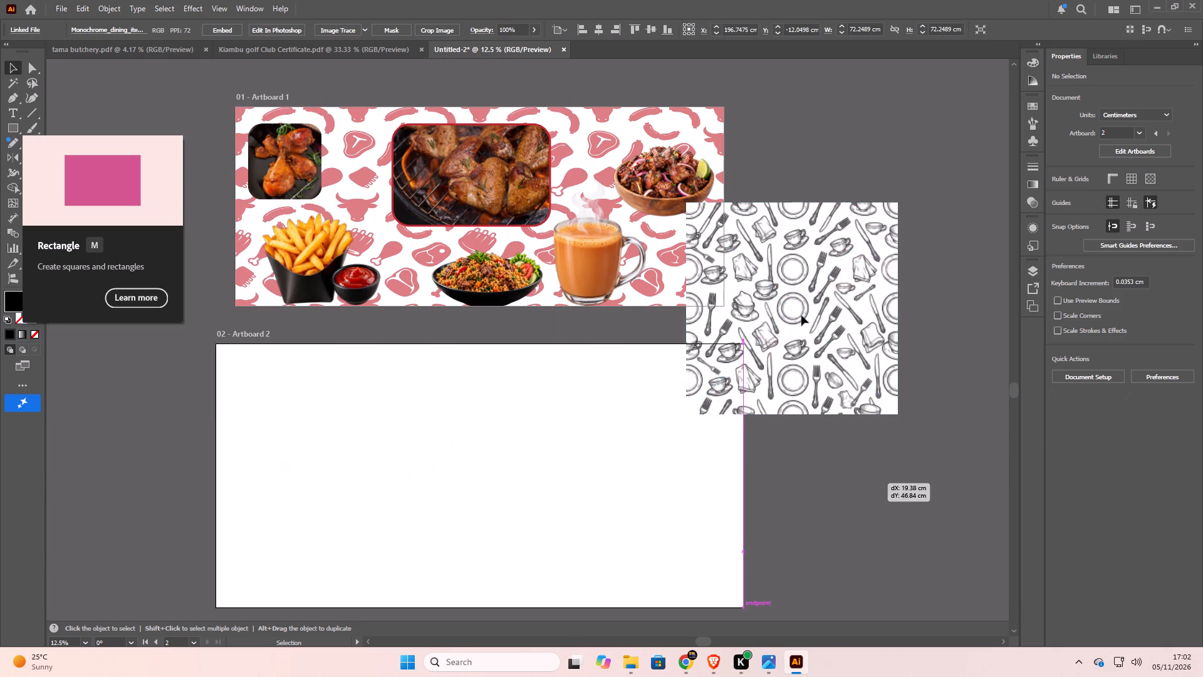
left_click_drag(801, 315, 842, 363)
left_click(926, 242)
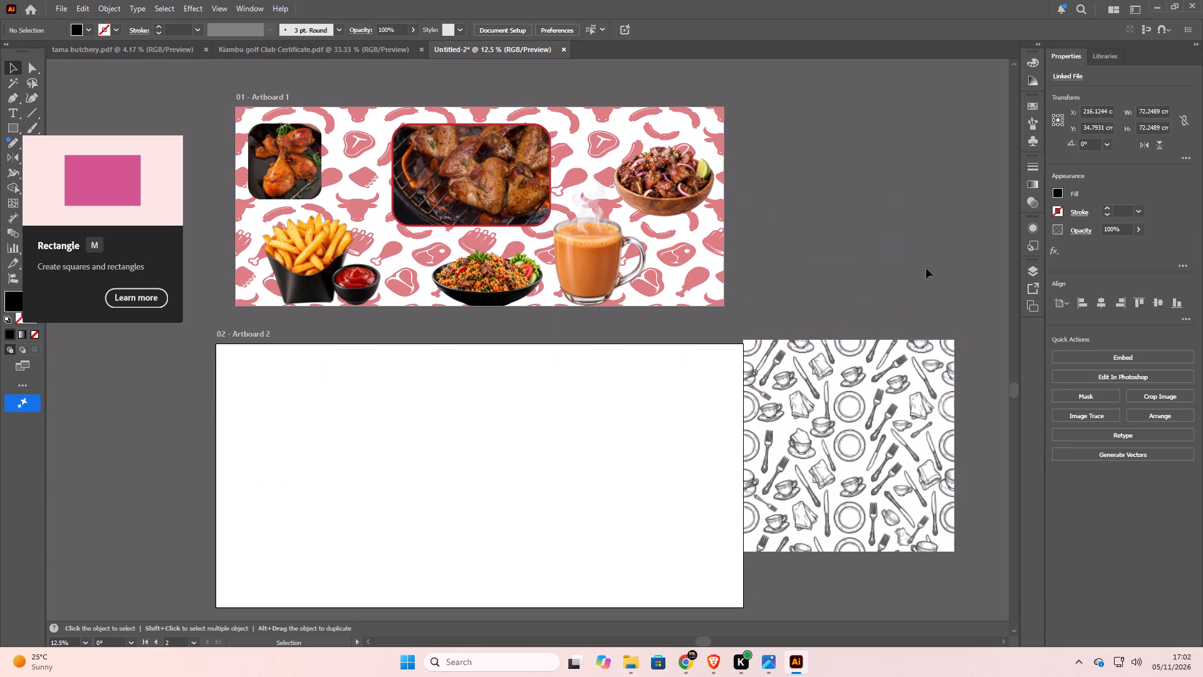
Image Trace the placed square dining pattern with the Default preset.
left_click(818, 388)
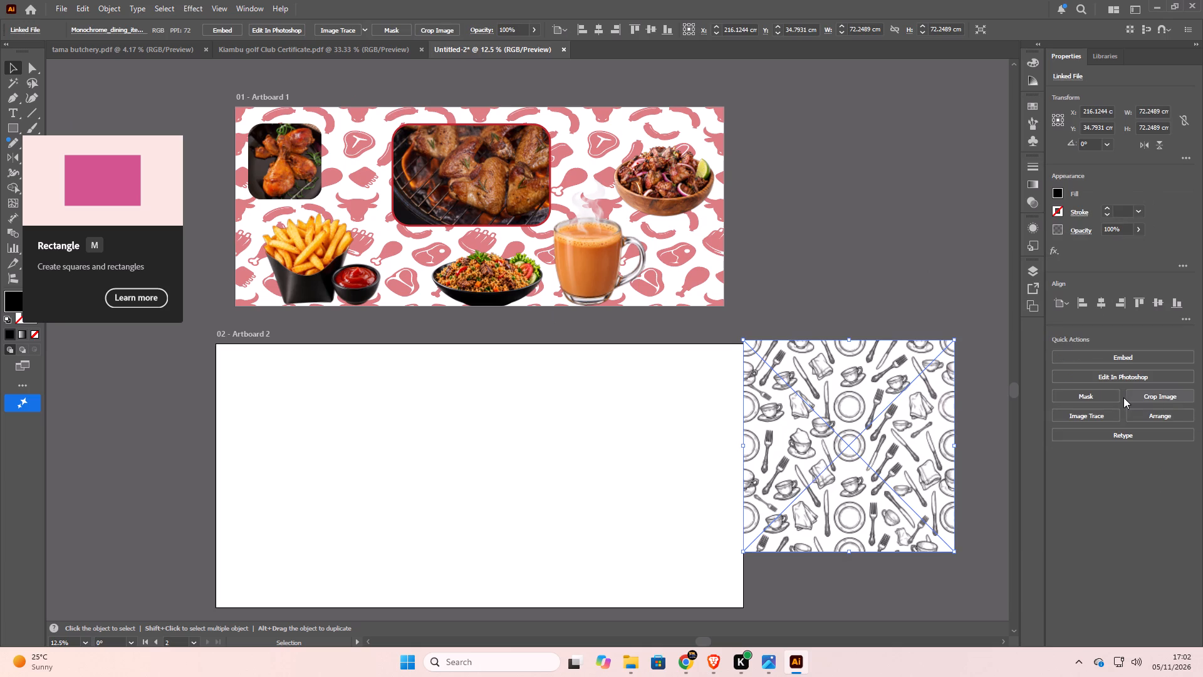
left_click(1088, 416)
left_click(1080, 455)
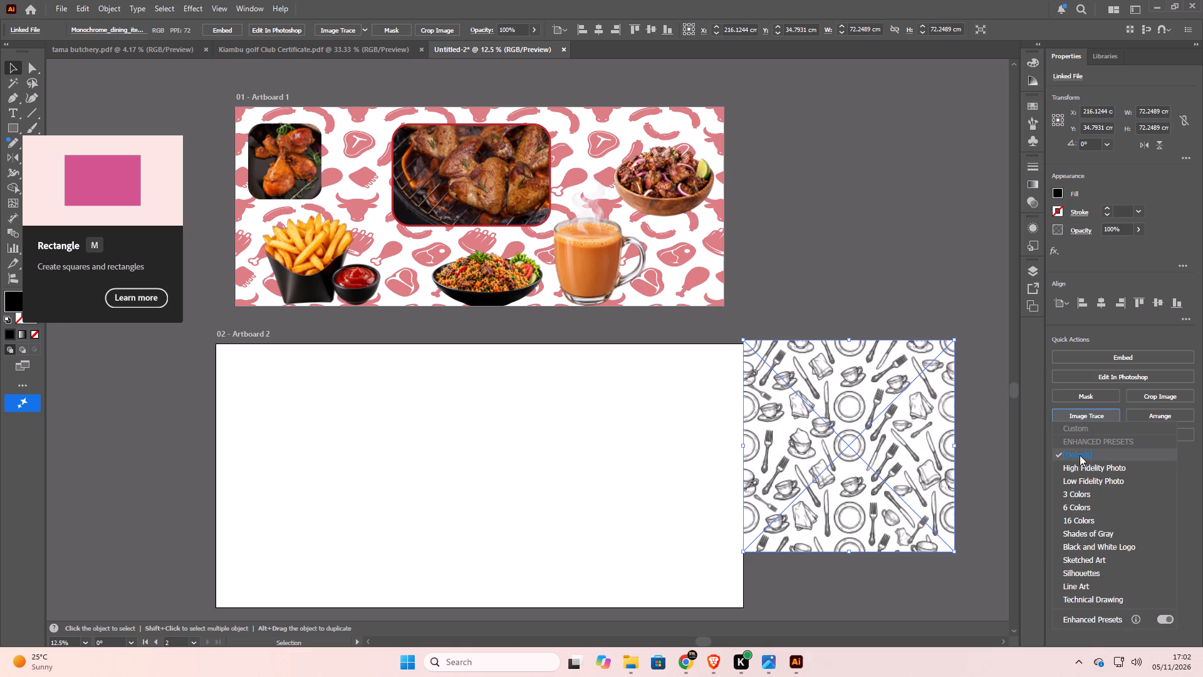
left_click(659, 345)
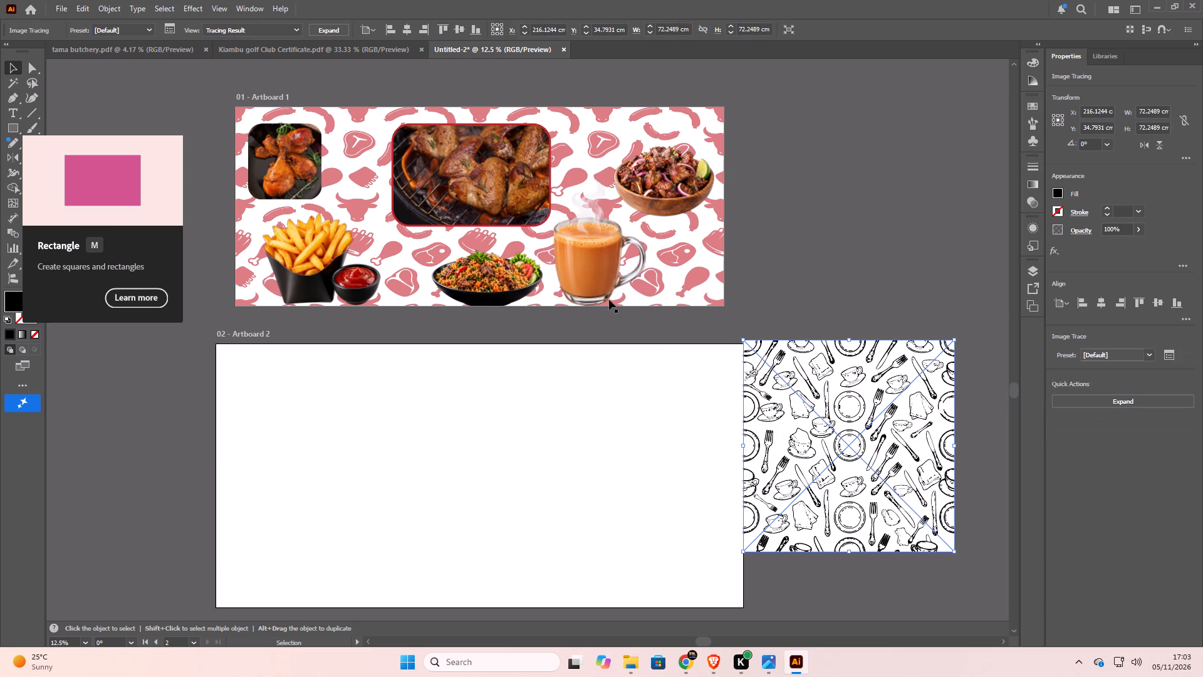
Set the Image Trace threshold of the dining pattern to 135.
left_click(1167, 356)
left_click(935, 280)
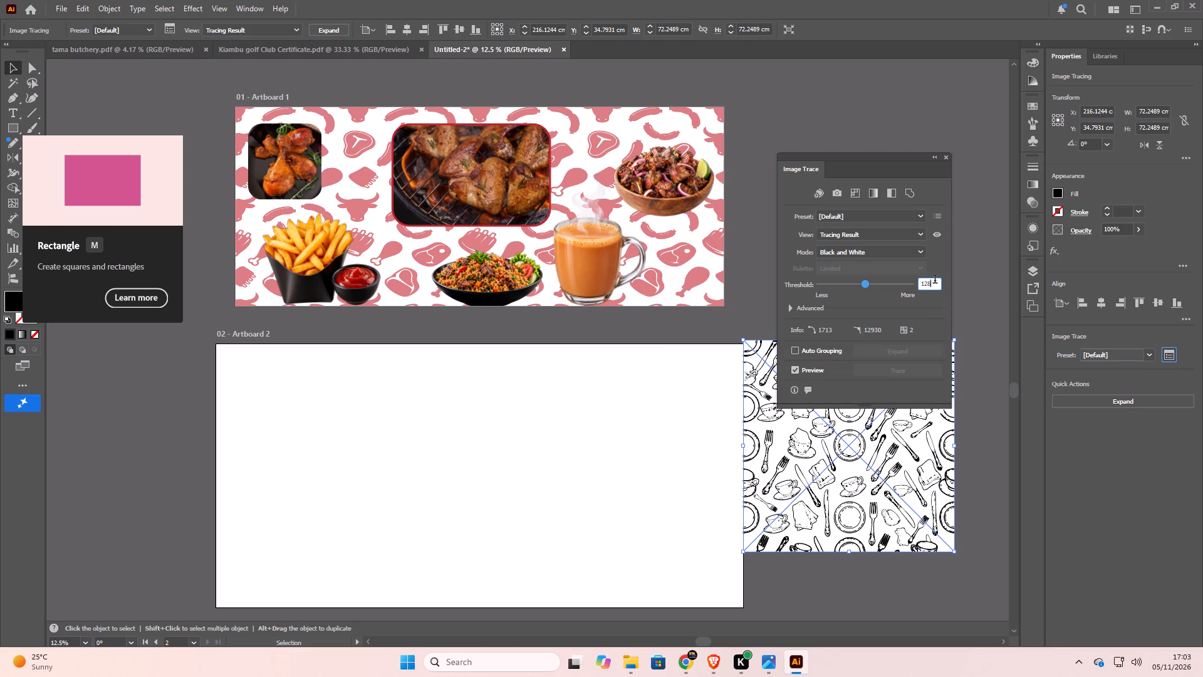
key("BackSpace")
key("BackSpace")
type("35")
key("Return")
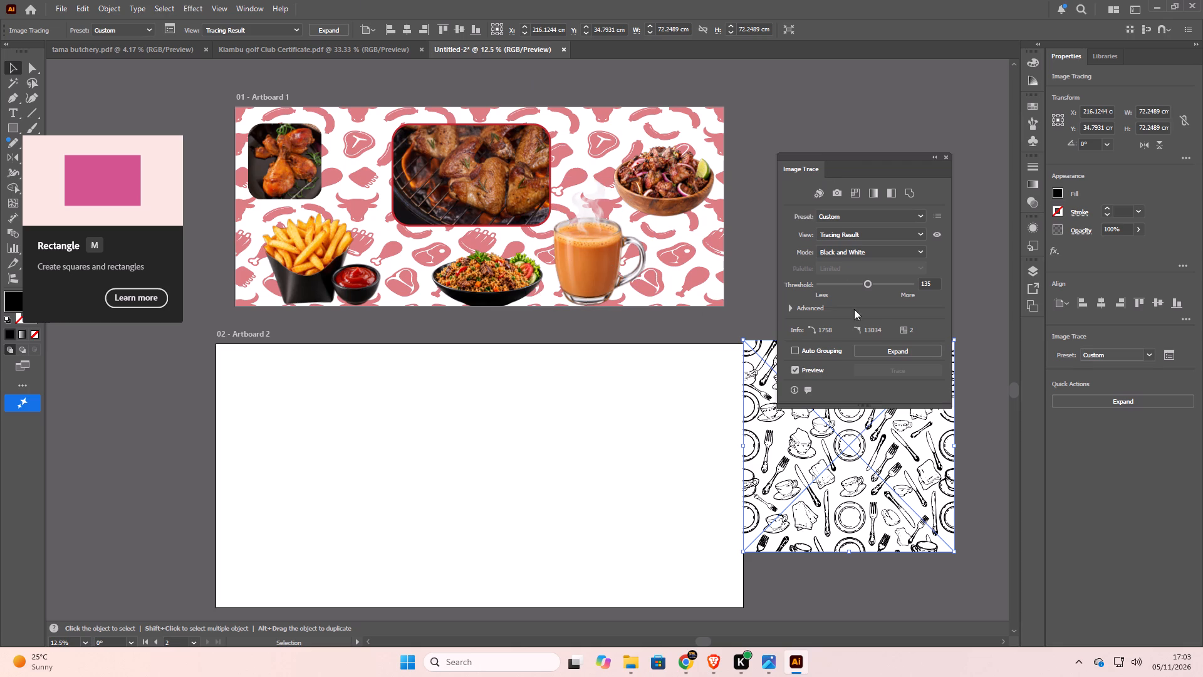
Expand the traced dining pattern into vector paths and close the tracing settings.
left_click(882, 349)
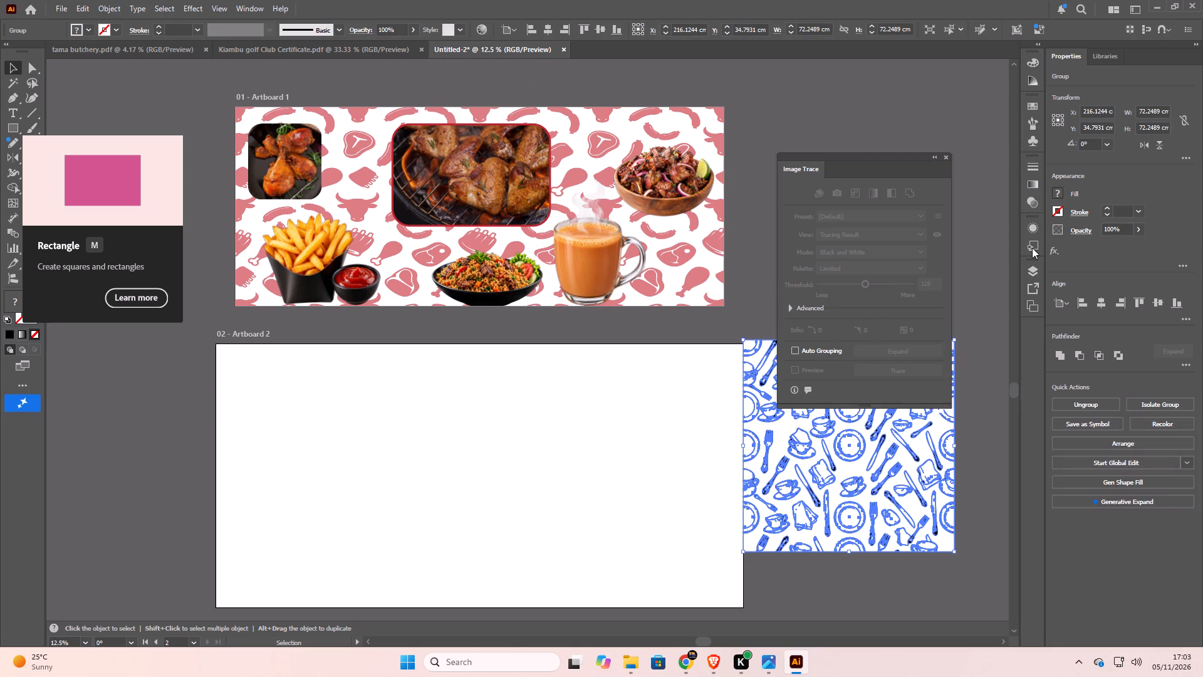
left_click(945, 155)
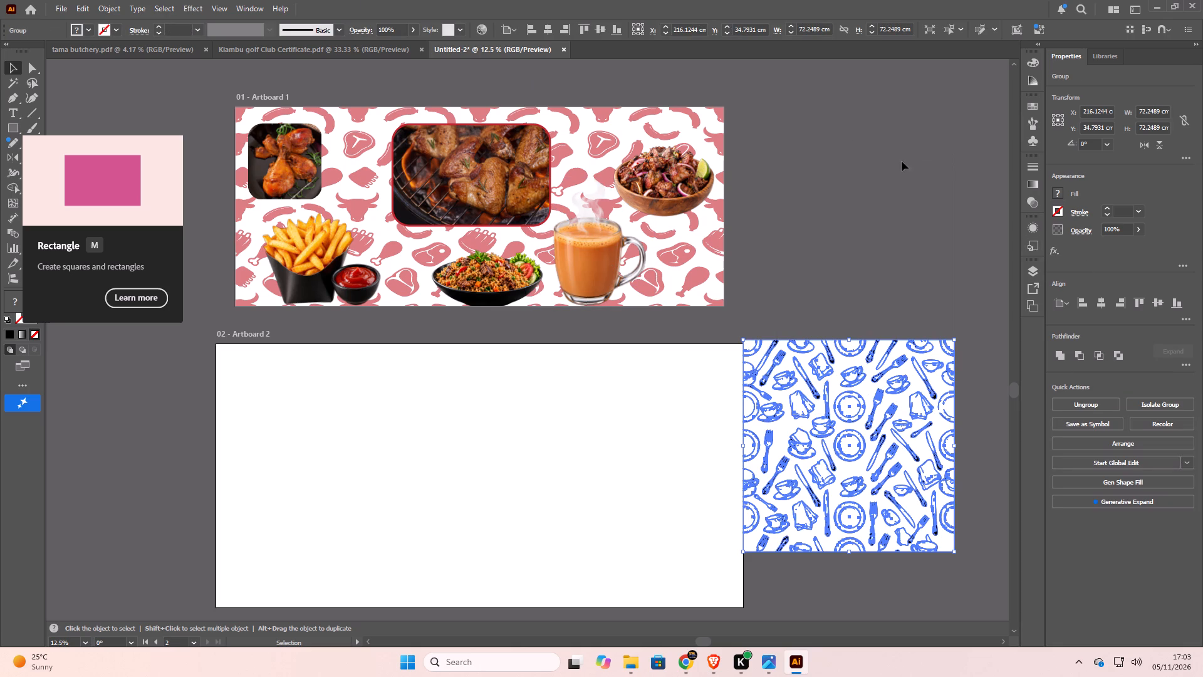
Select all the white areas of the expanded dining pattern with the Magic Wand and delete them.
key("y")
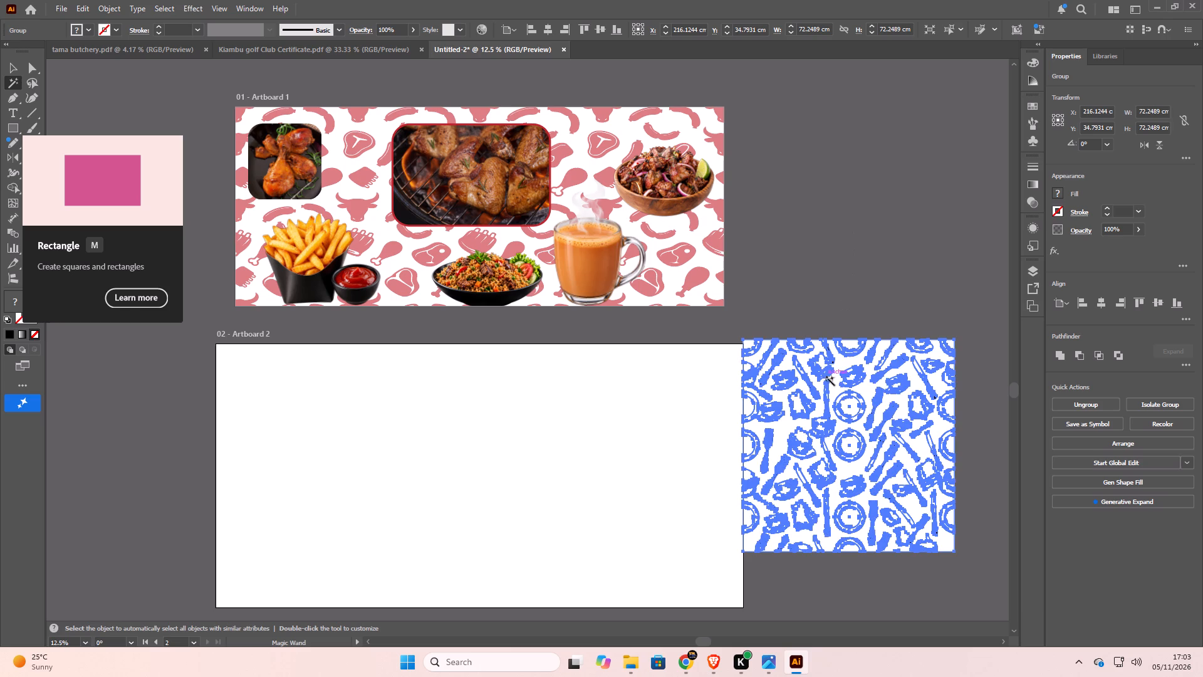
left_click(843, 360)
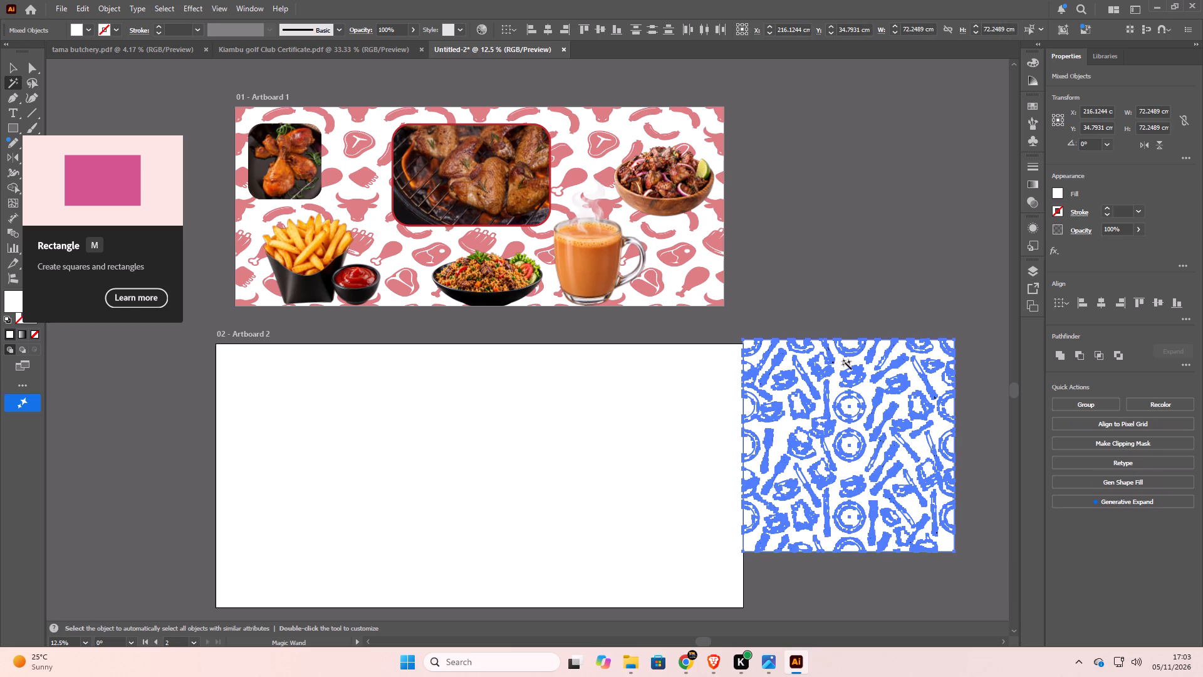
left_click(843, 360)
key("Delete")
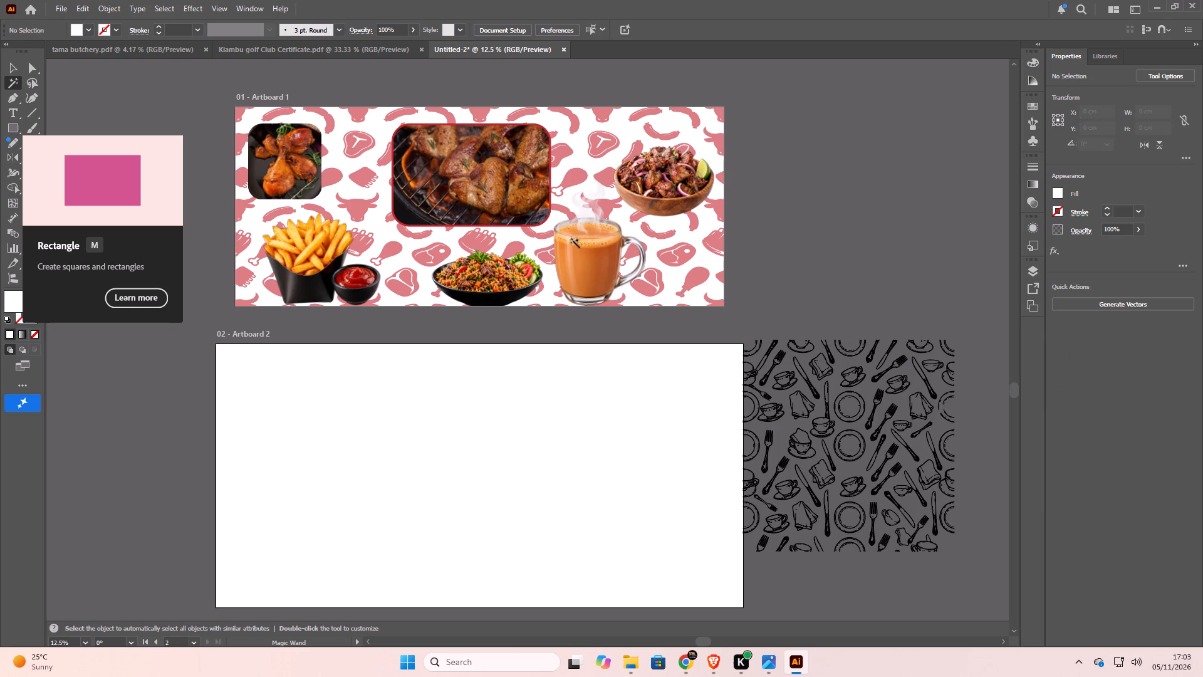
Resize the black dining pattern group to 90 cm wide and 90 cm high.
left_click(9, 68)
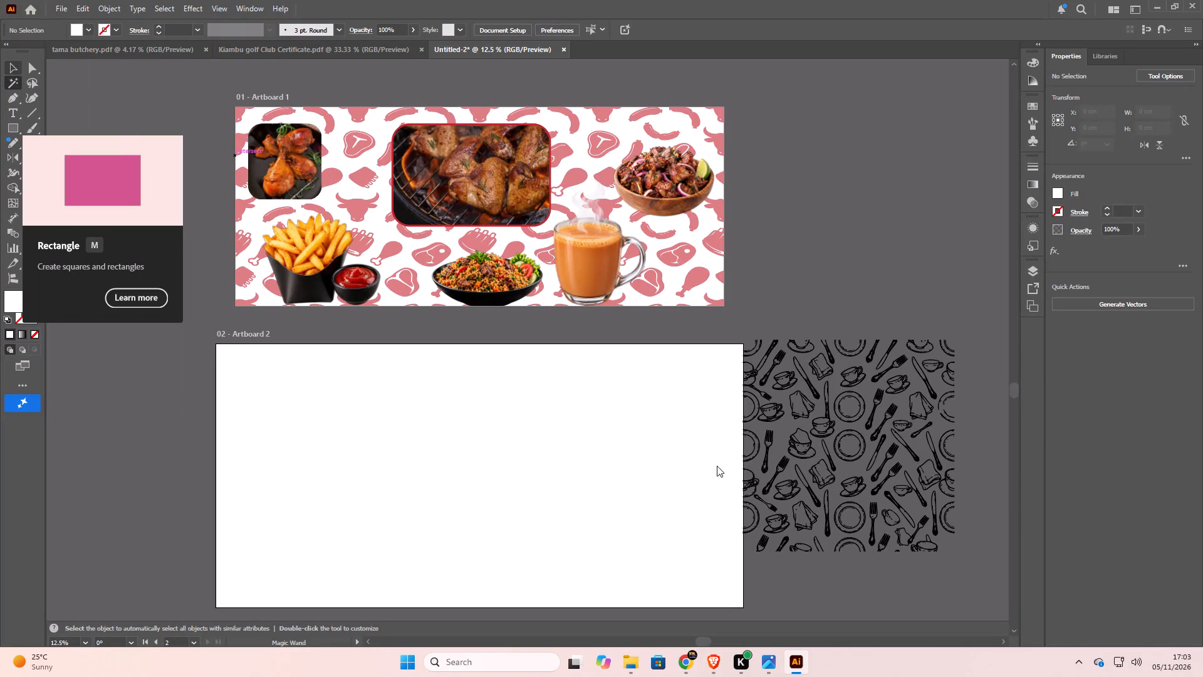
left_click(854, 419)
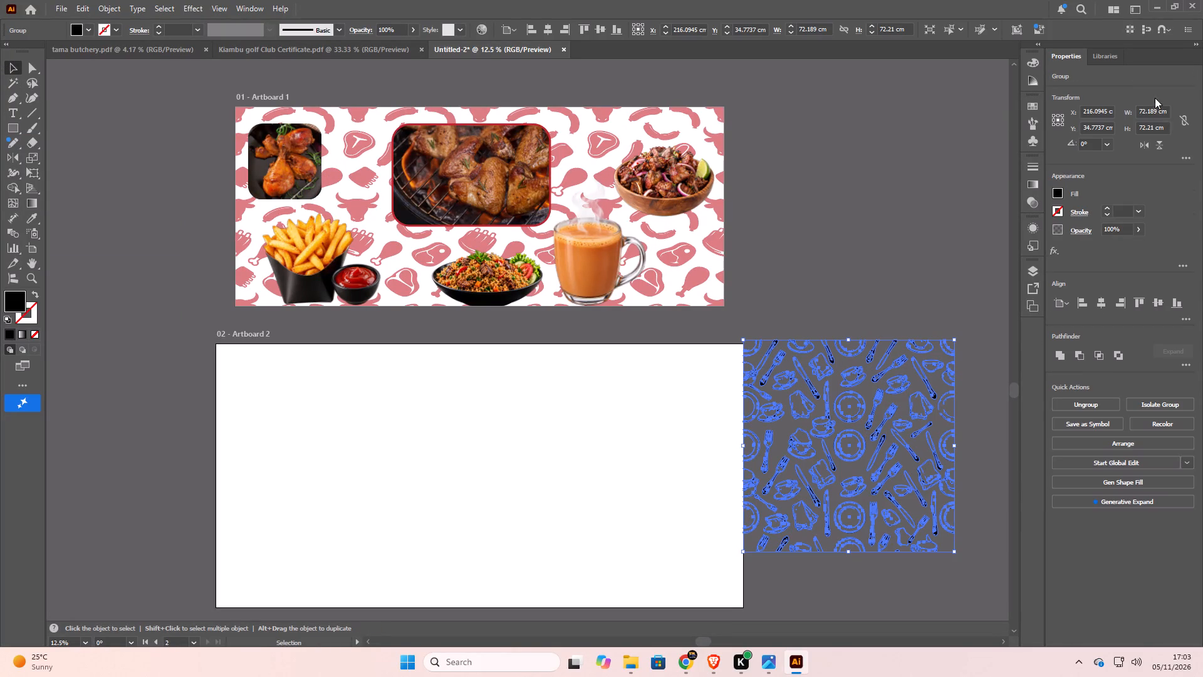
double_click(1142, 113)
type("90")
double_click(1142, 130)
type("90")
key("Return")
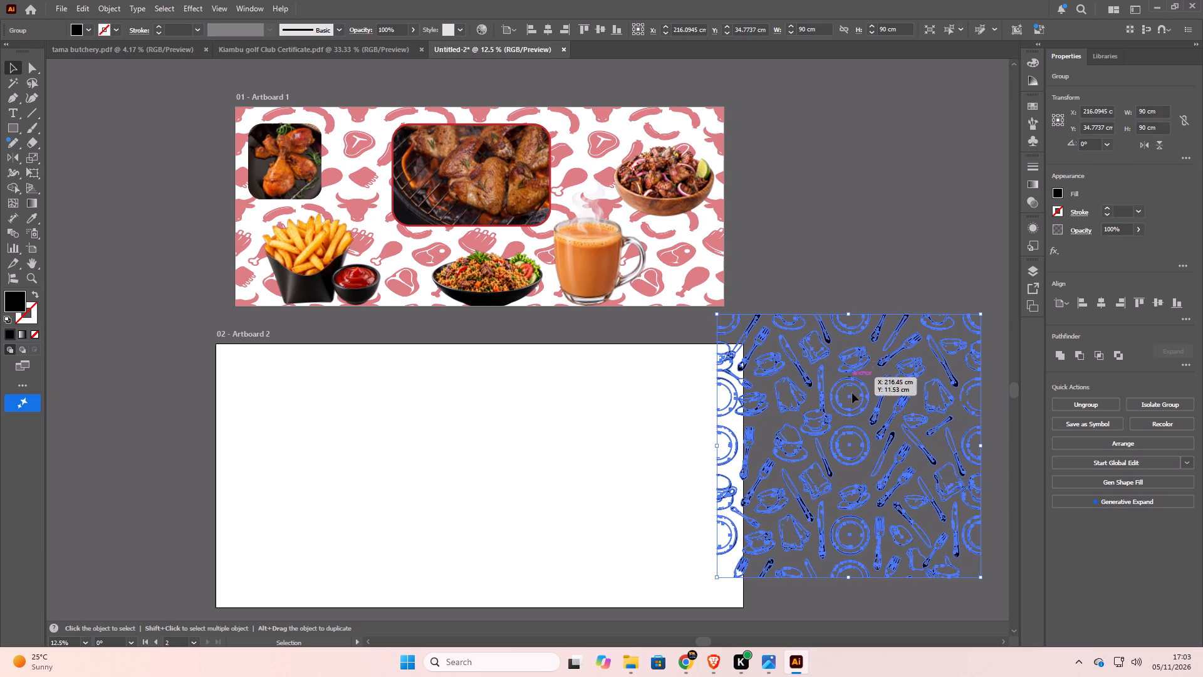
Move the black dining pattern onto the left half of Artboard 2, flush with its edges at X 45 cm, Y 45 cm.
left_click_drag(868, 414, 753, 411)
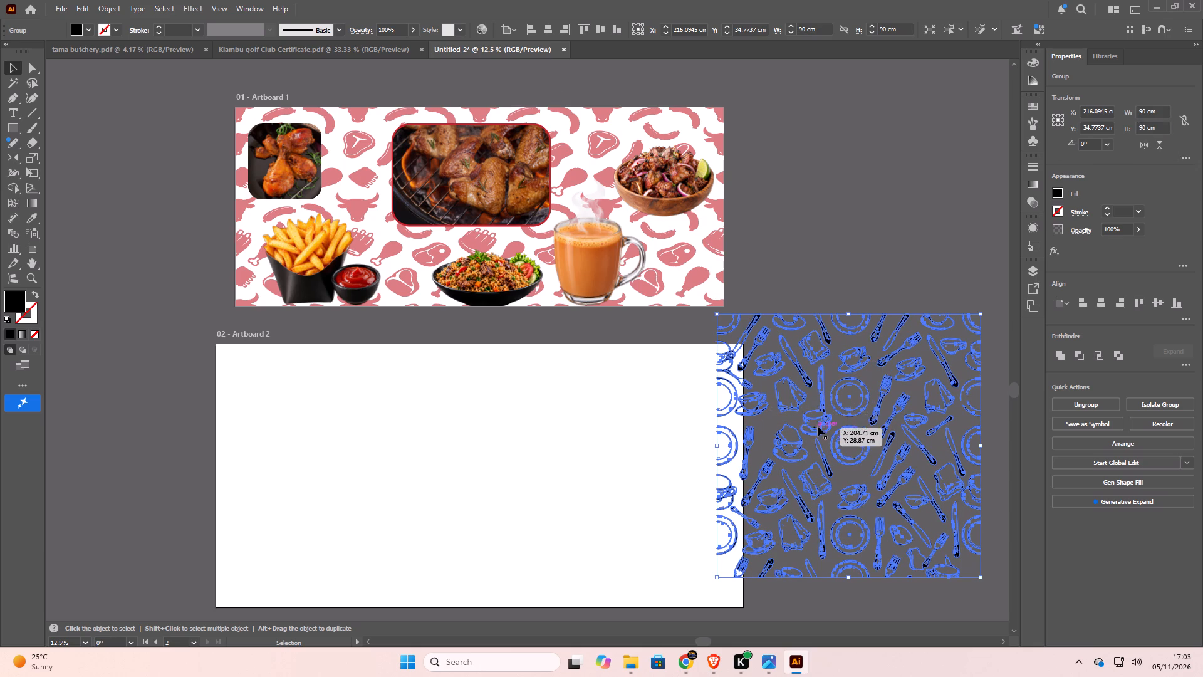
left_click_drag(818, 426, 305, 460)
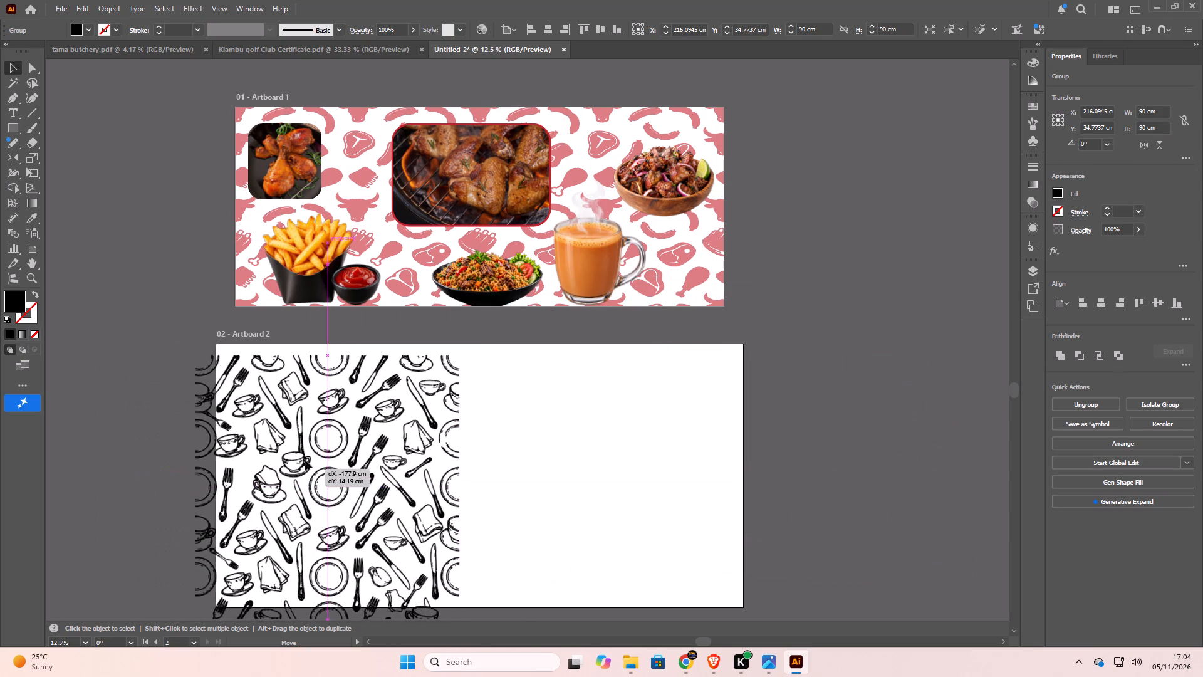
left_click_drag(305, 460, 322, 461)
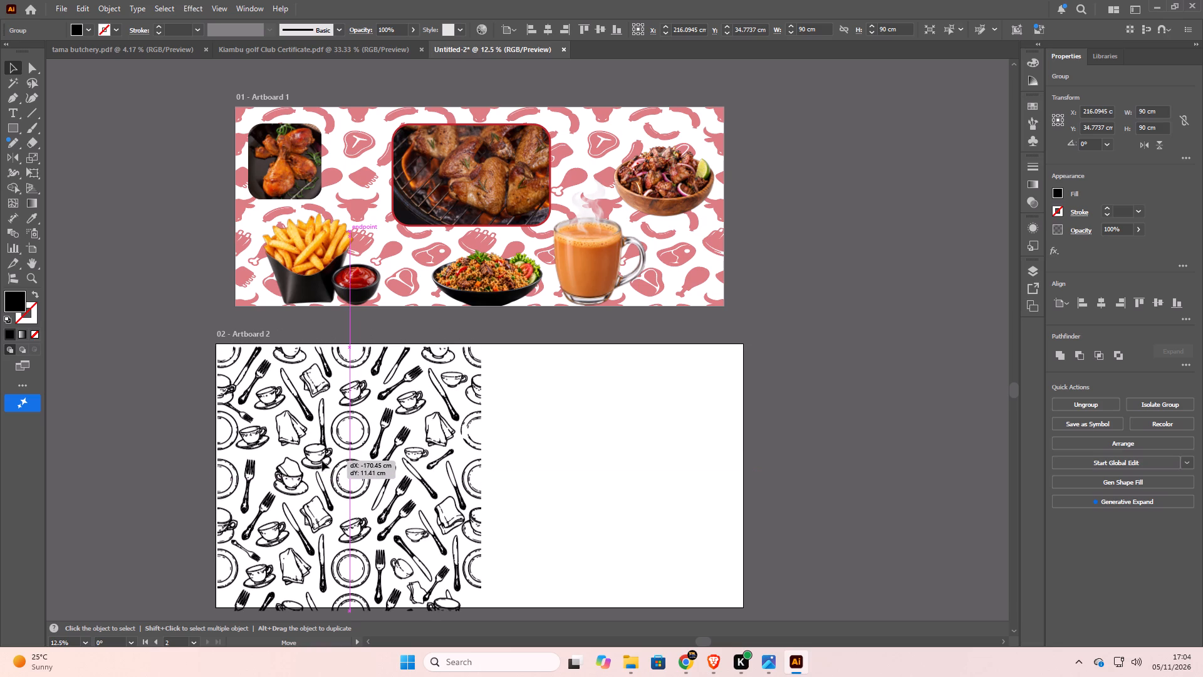
left_click_drag(322, 461, 318, 460)
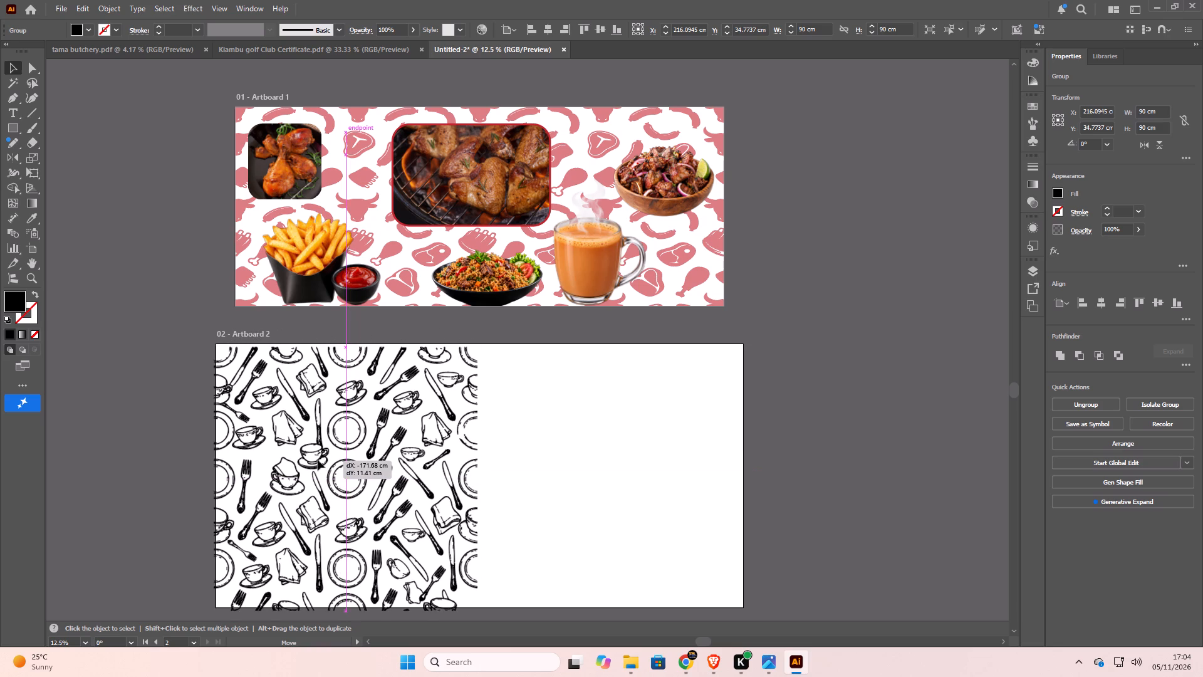
left_click_drag(318, 460, 318, 457)
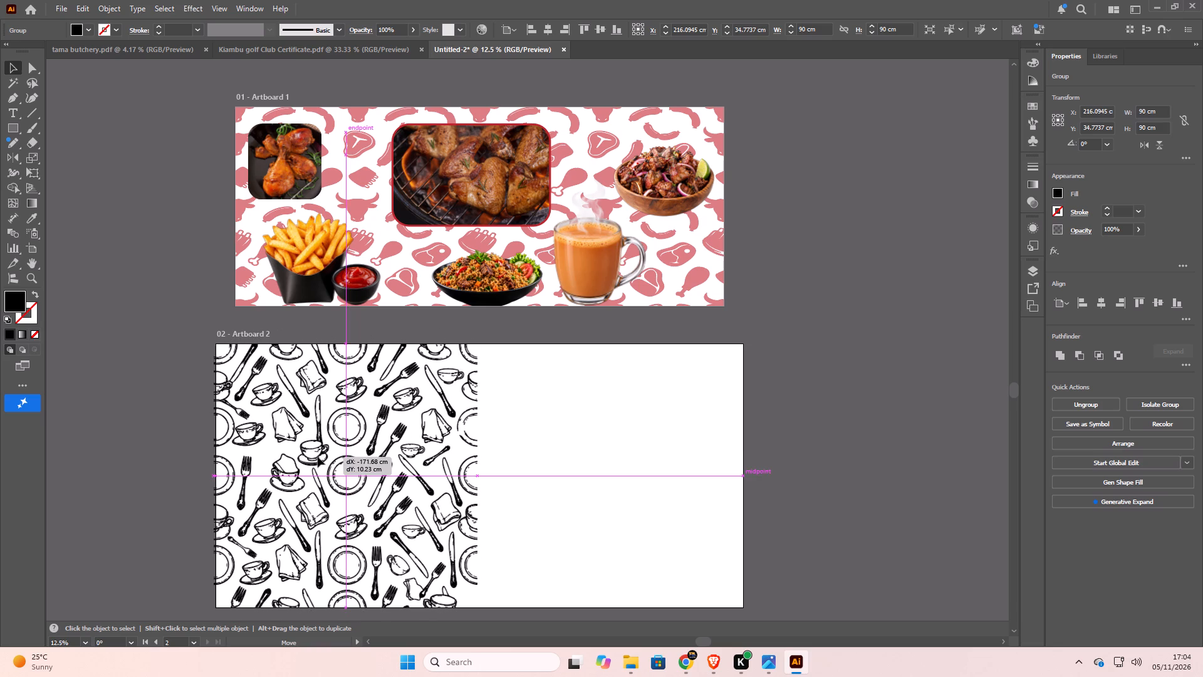
left_click_drag(318, 457, 321, 456)
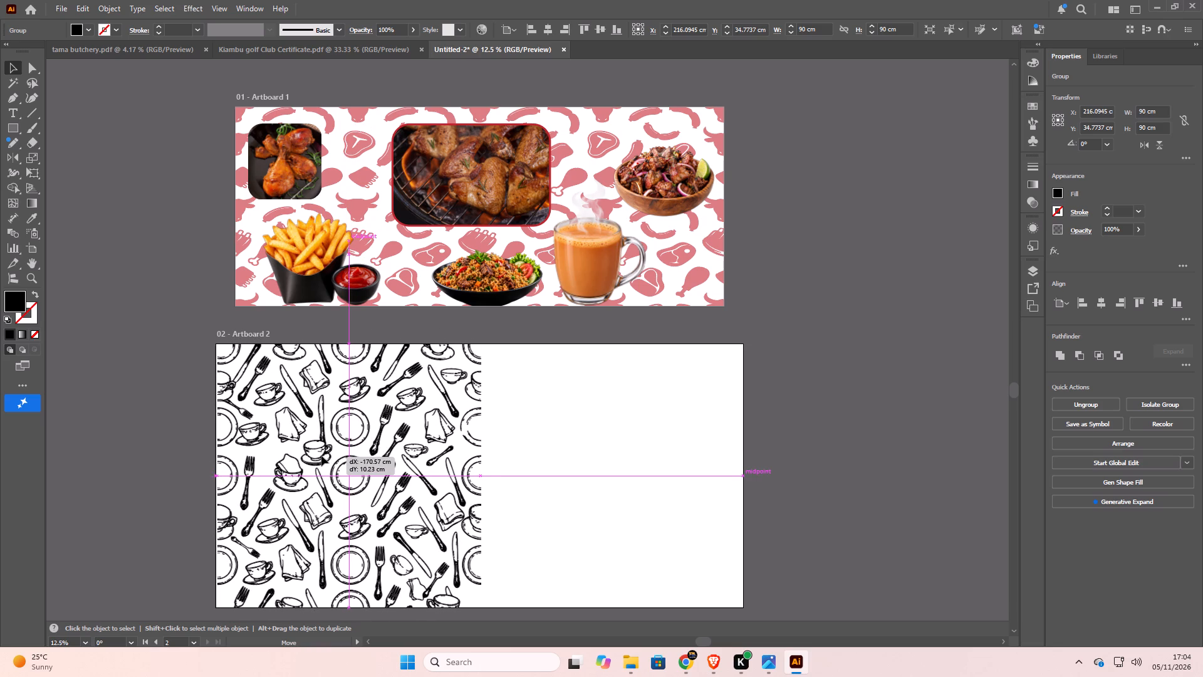
left_click_drag(321, 456, 321, 456)
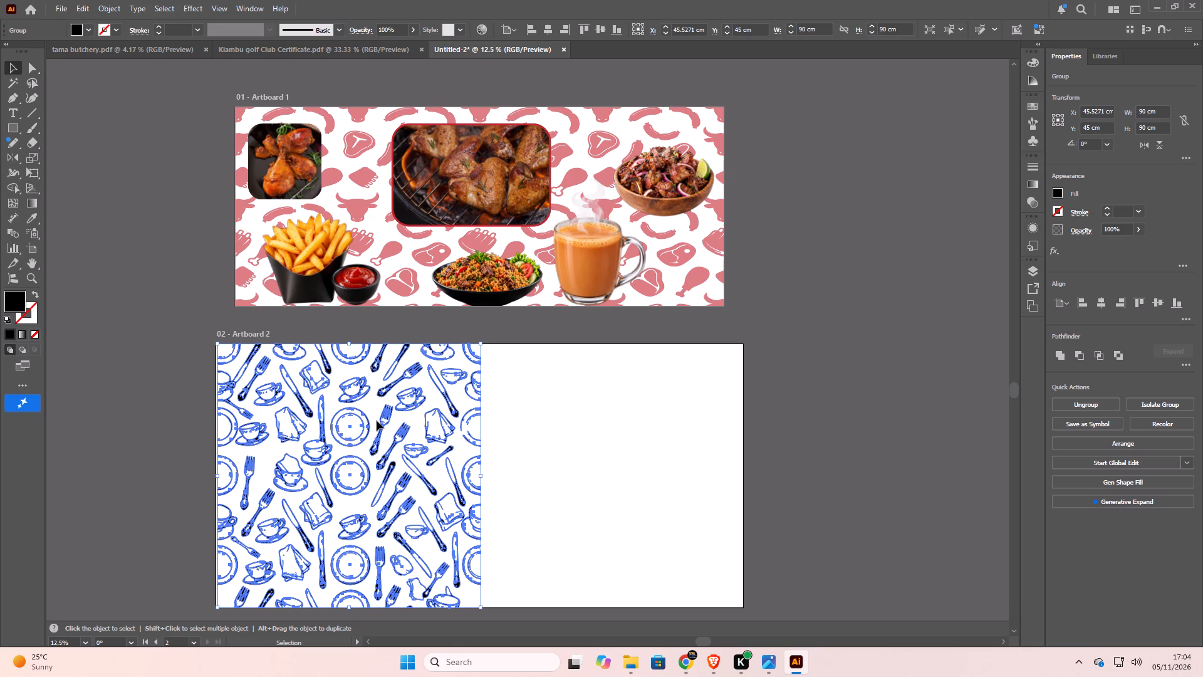
key("ctrl+equal")
key("ctrl+equal")
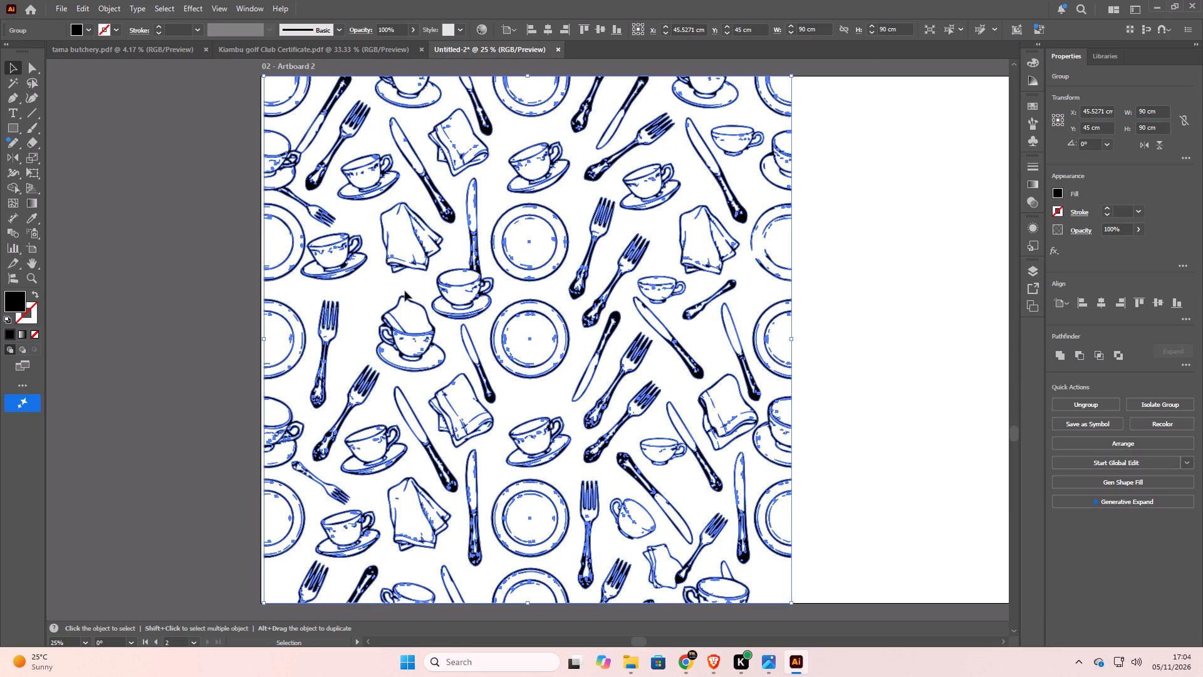
left_click(505, 269)
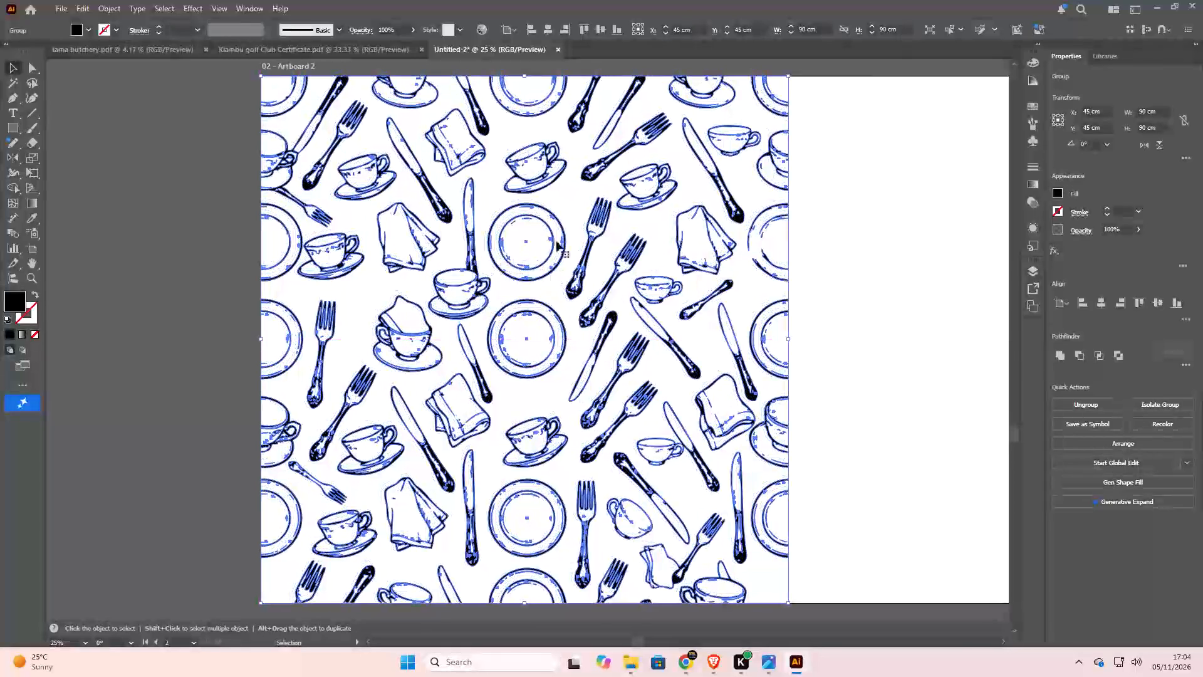
Duplicate the dining pattern about 90 cm to the right so the copy covers the other half of Artboard 2.
scroll(761, 255, "up", 3)
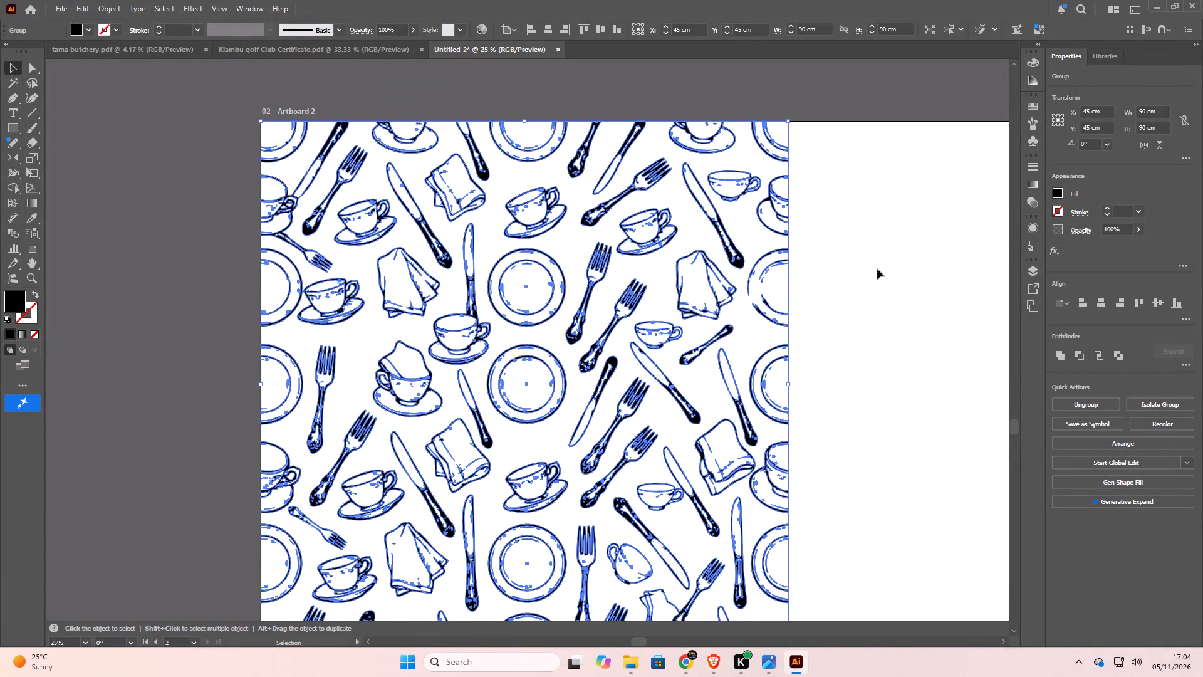
scroll(648, 117, "down", 13, "ctrl")
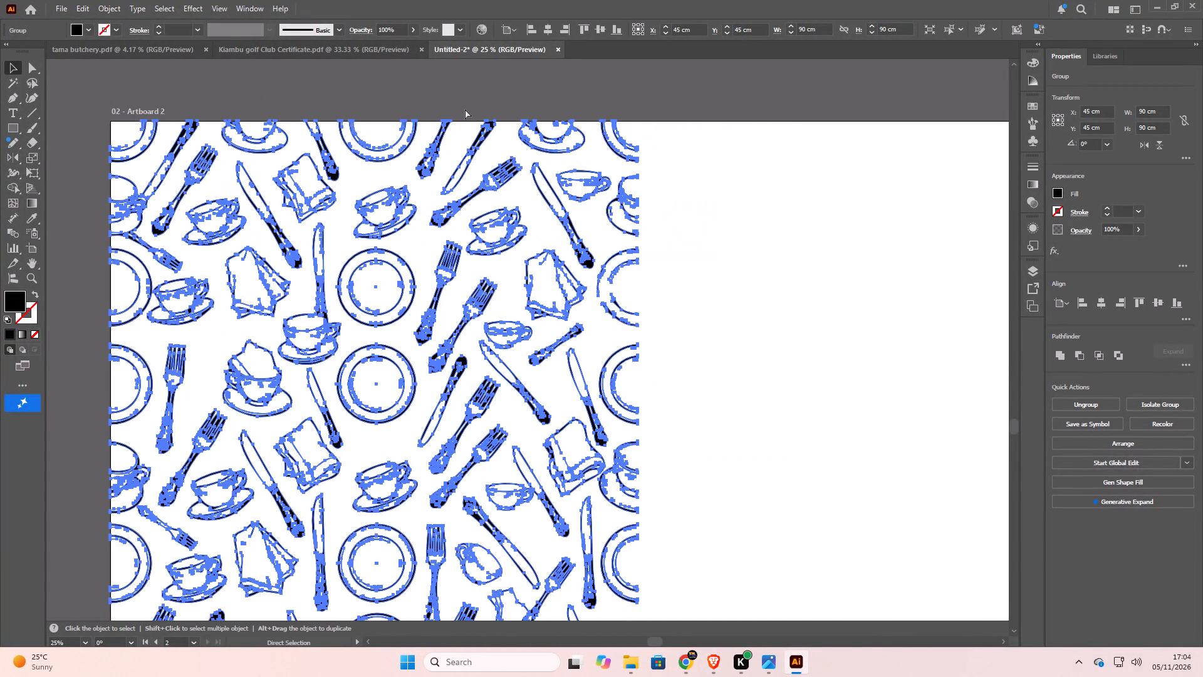
scroll(465, 109, "down", 6, "ctrl")
scroll(392, 112, "down", 2, "ctrl")
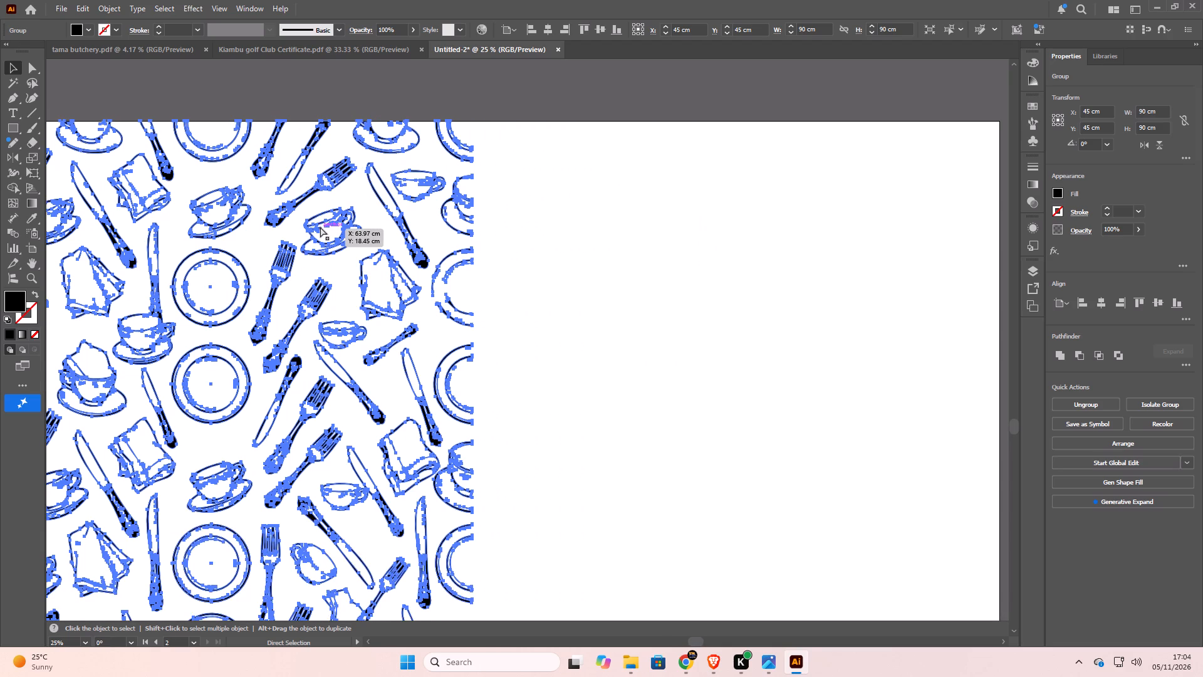
left_click_drag(320, 227, 761, 244, "alt")
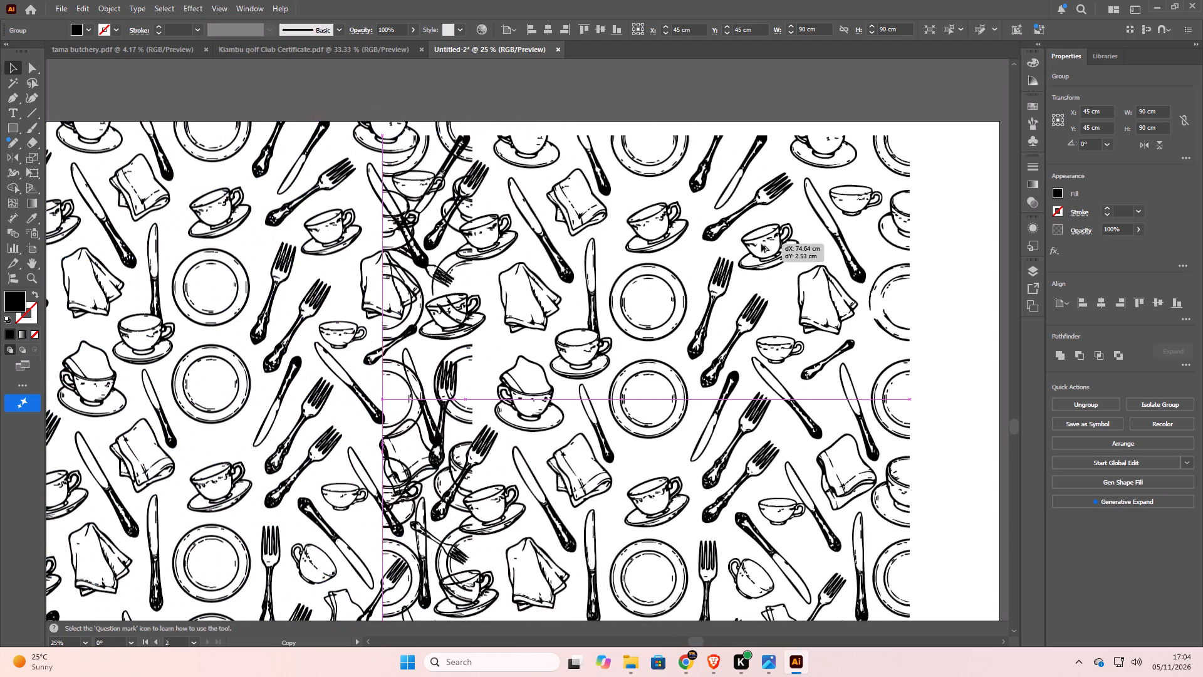
left_click_drag(761, 244, 841, 228, "alt")
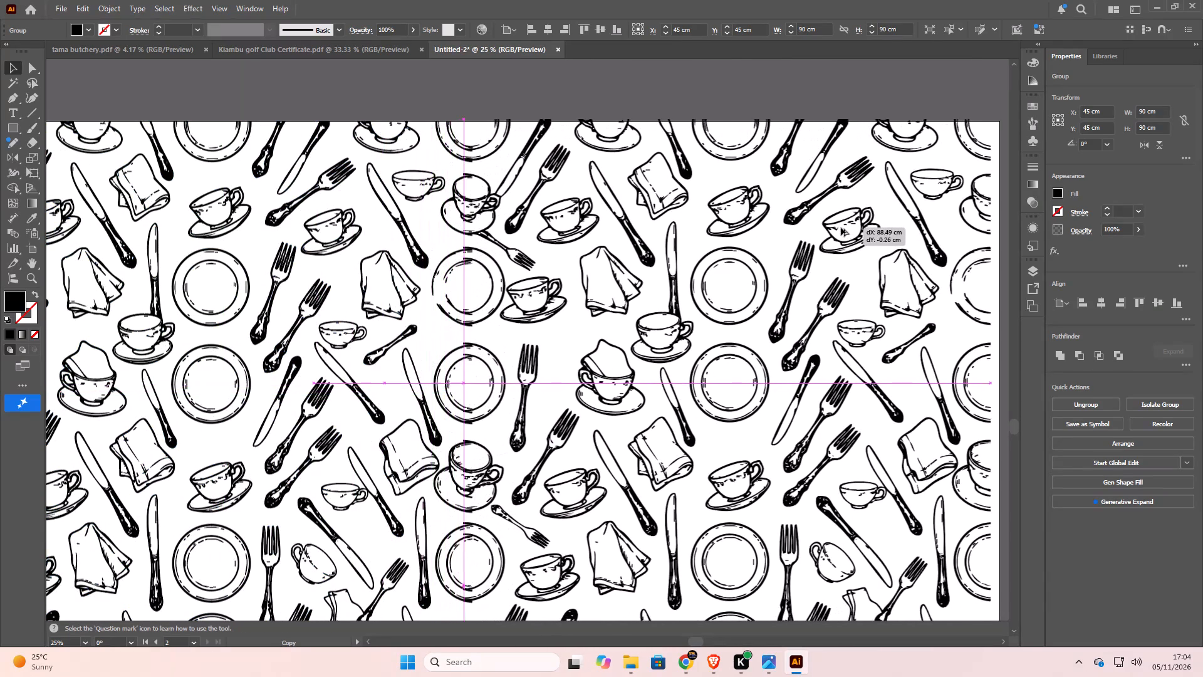
left_click_drag(841, 228, 846, 231, "alt")
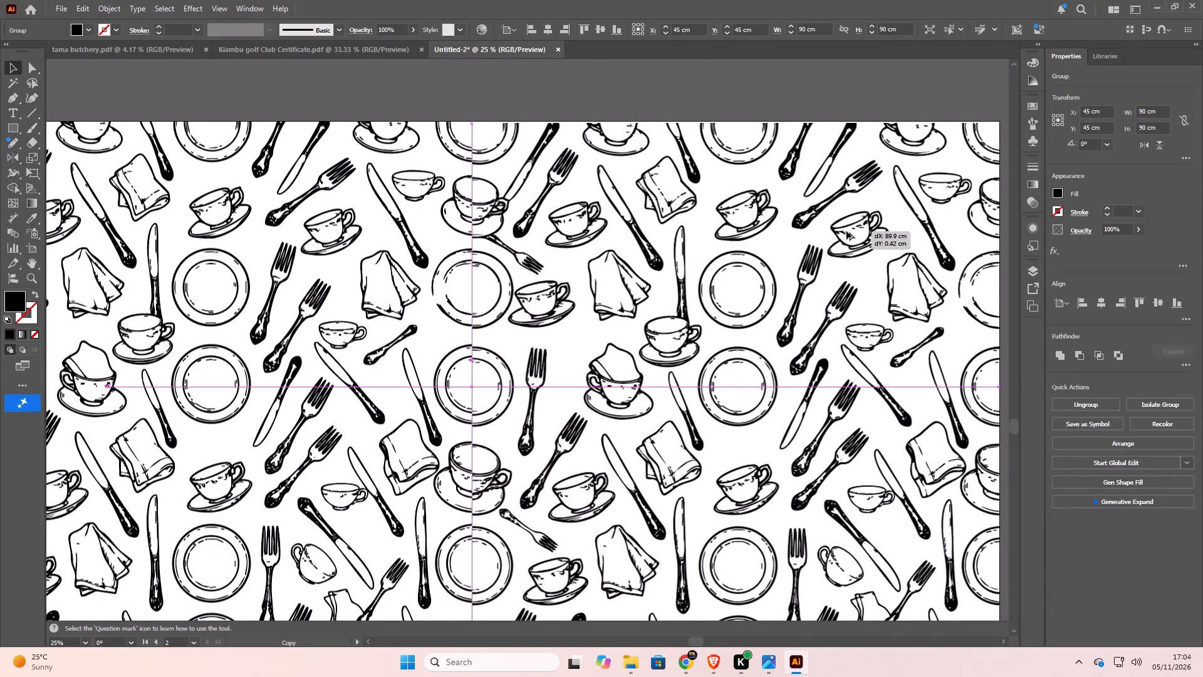
left_click_drag(846, 231, 845, 231, "alt")
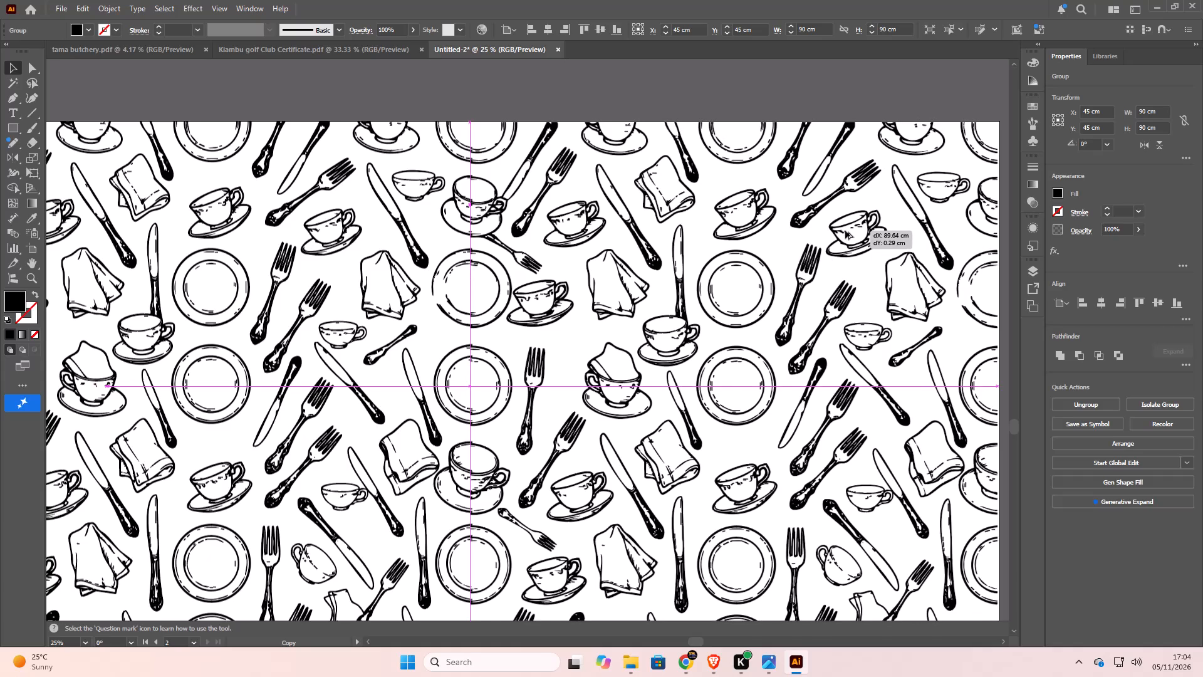
left_click_drag(845, 231, 851, 229, "alt")
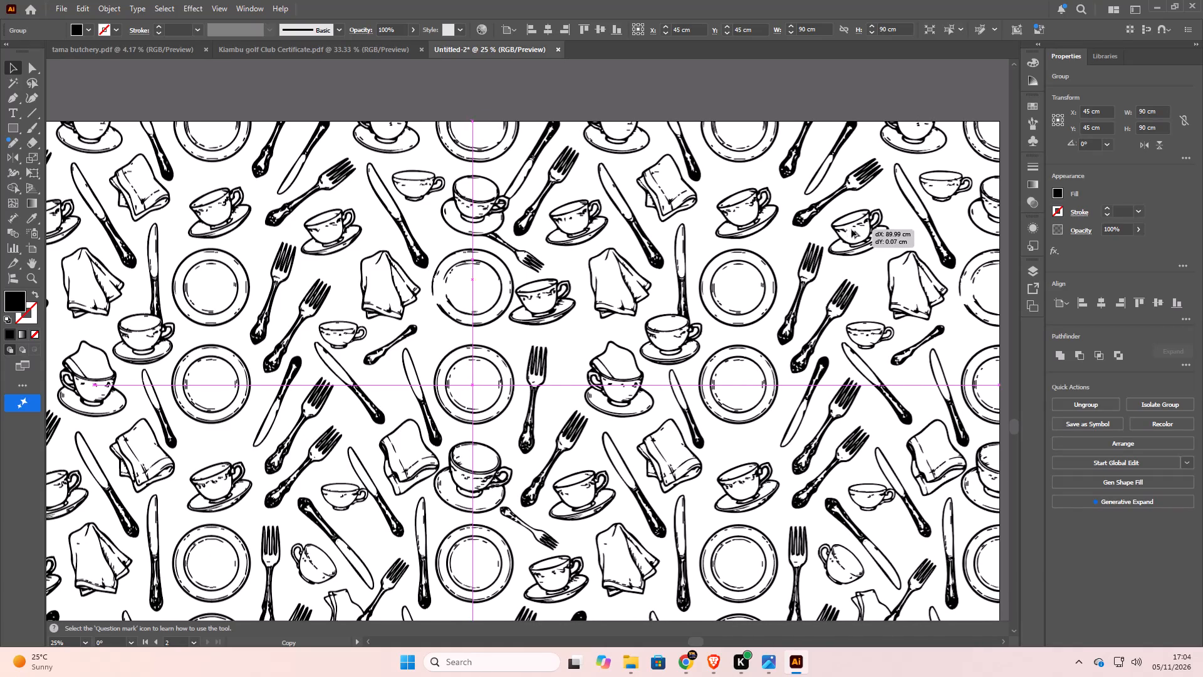
left_click_drag(851, 229, 846, 228, "alt")
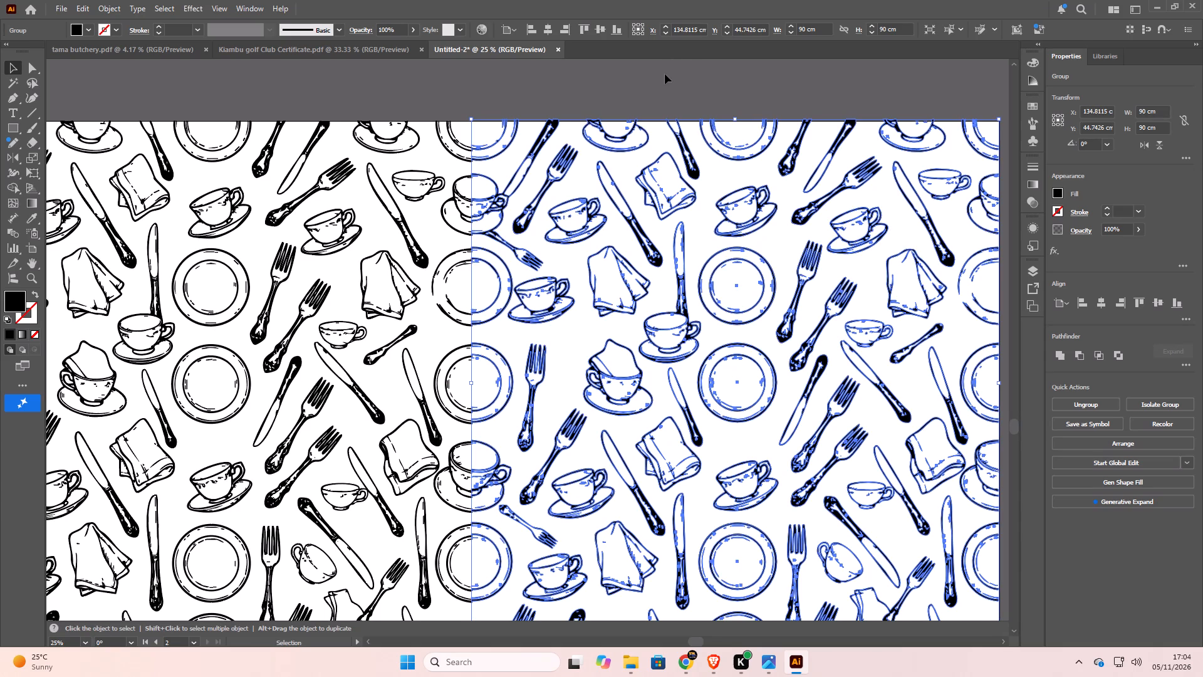
Nudge the duplicate pattern down in small increments to Y about 45 cm, lining it up with Artboard 2's top edge, and deselect it.
scroll(484, 37, "down", 7)
key("Down")
key("Down")
key("Down")
key("Down")
key("Down")
key("Down")
key("Down")
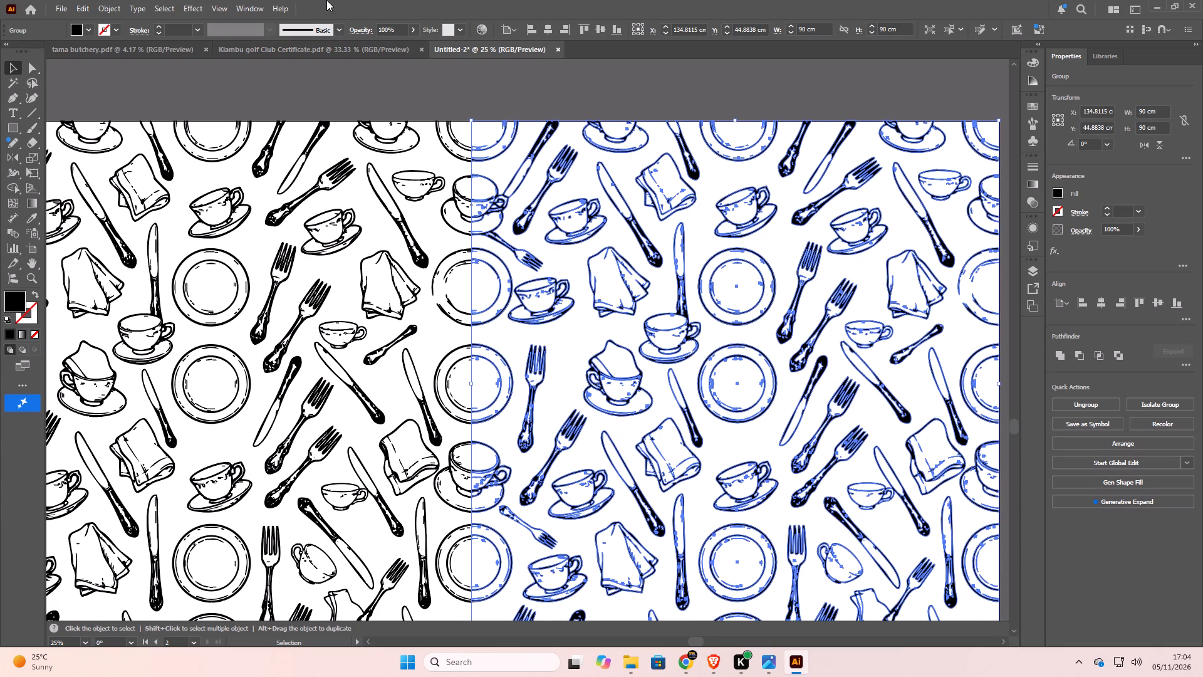
key("Down")
key("Down")
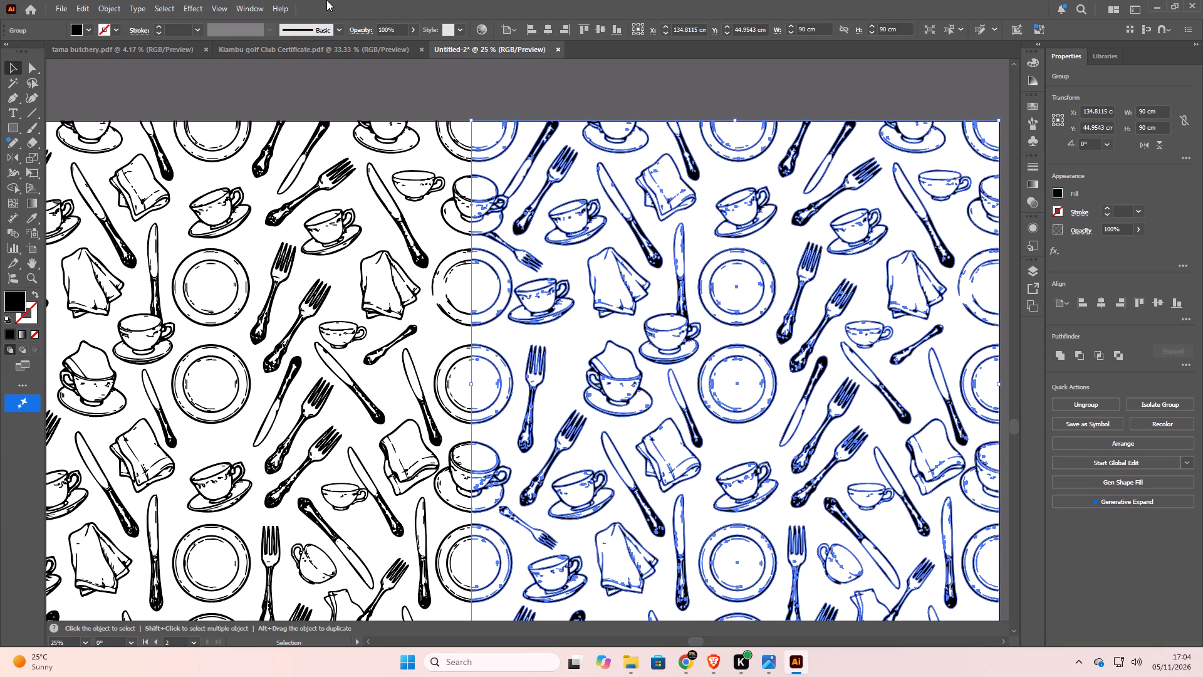
key("Down")
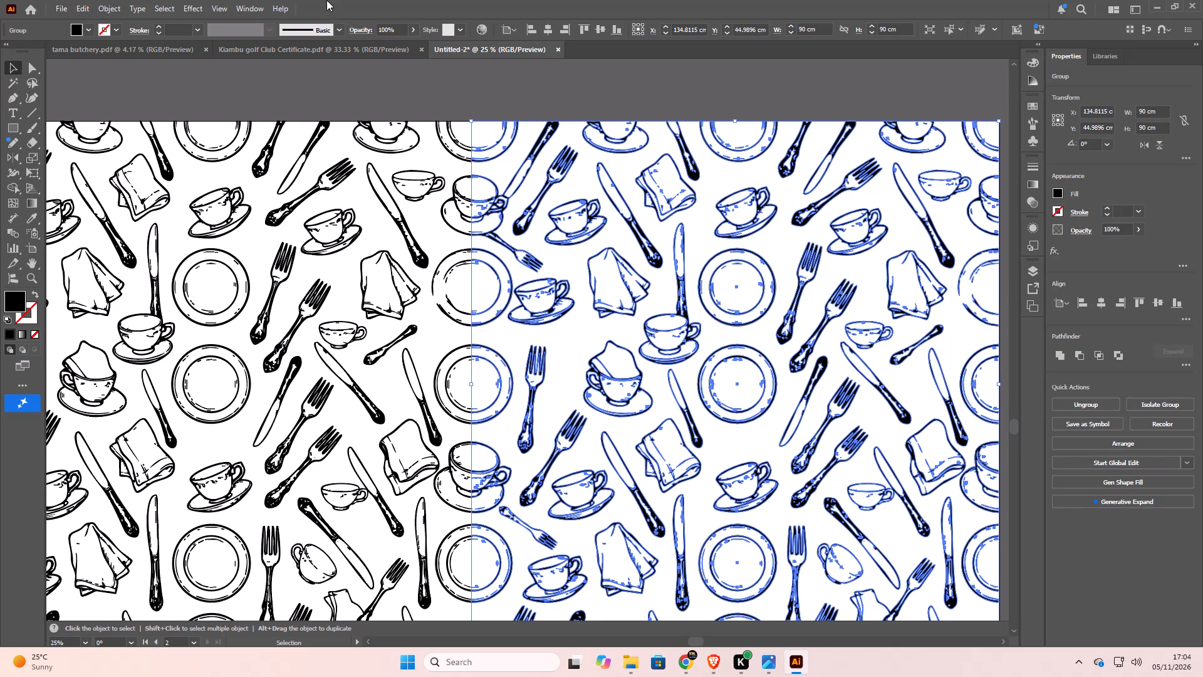
left_click(415, 71)
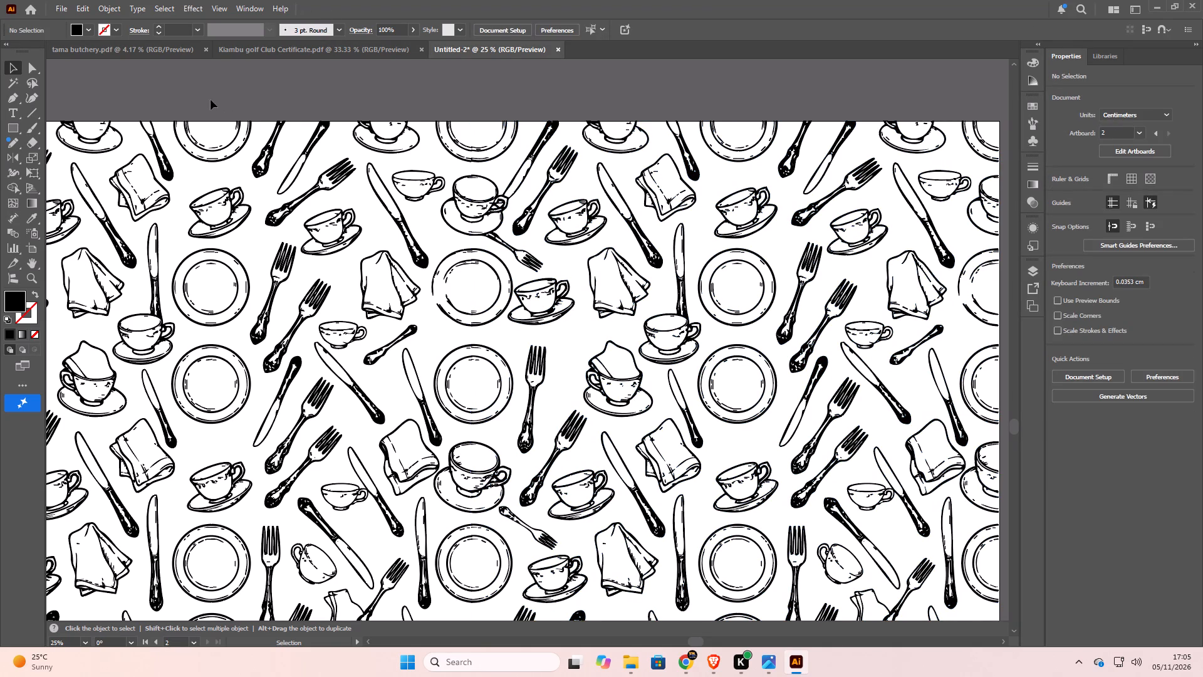
left_click(523, 185)
key("Down")
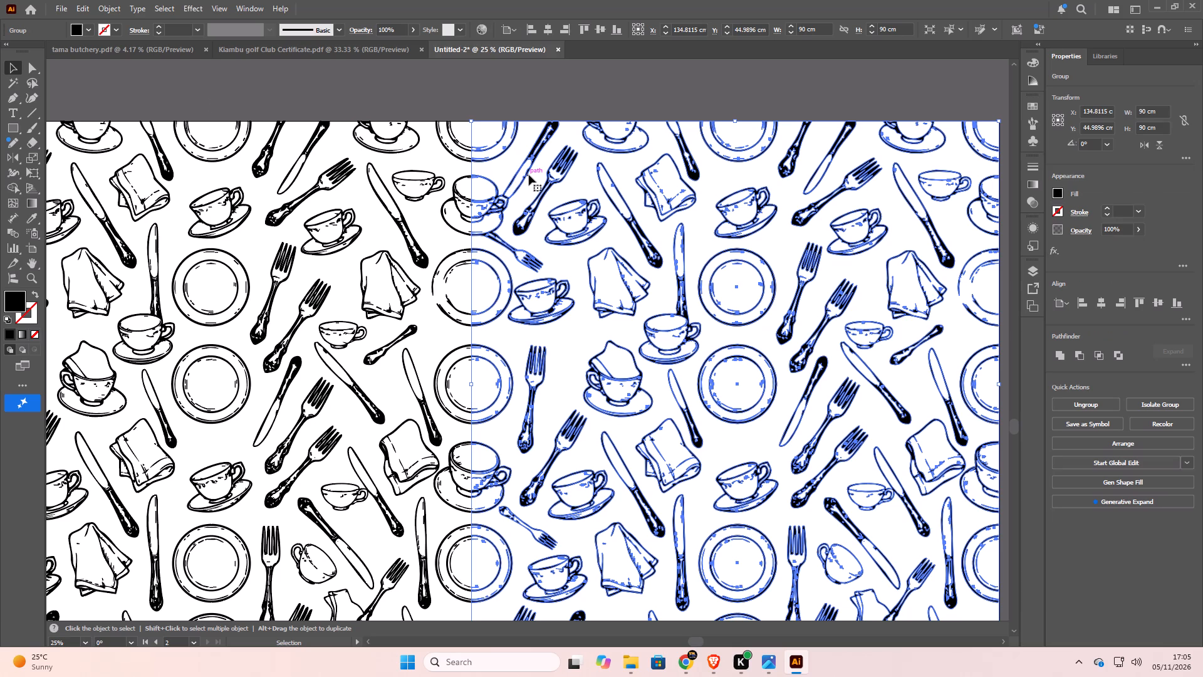
left_click(485, 89)
left_click(526, 181)
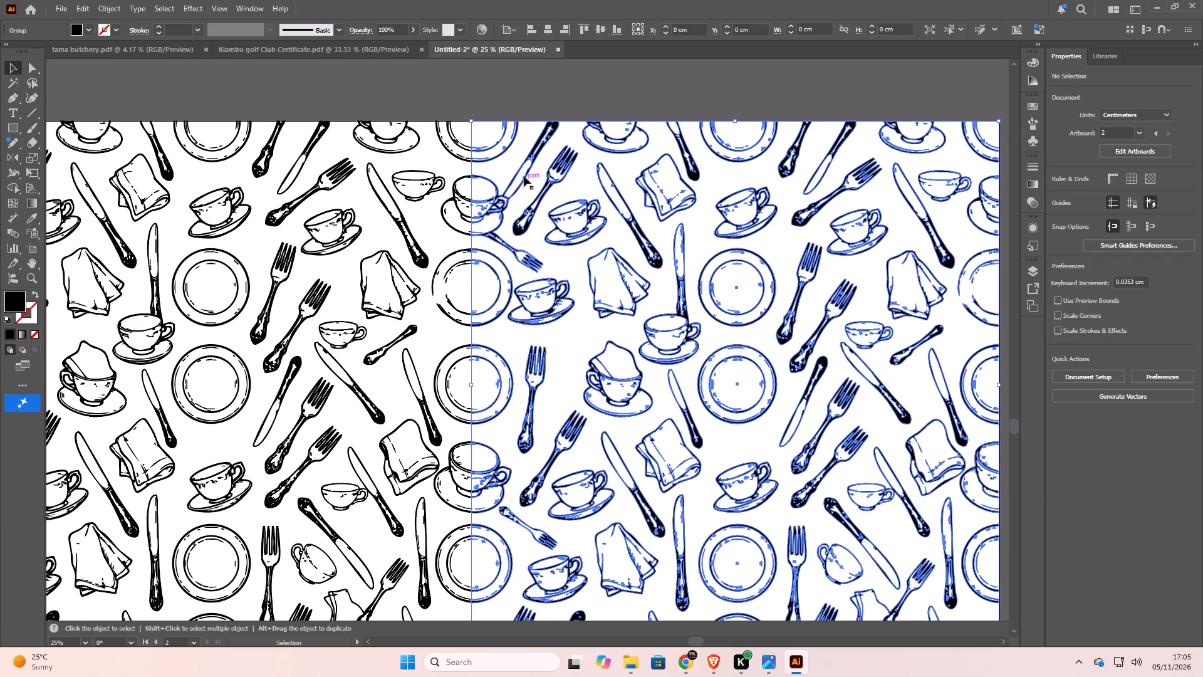
key("Down")
left_click(517, 92)
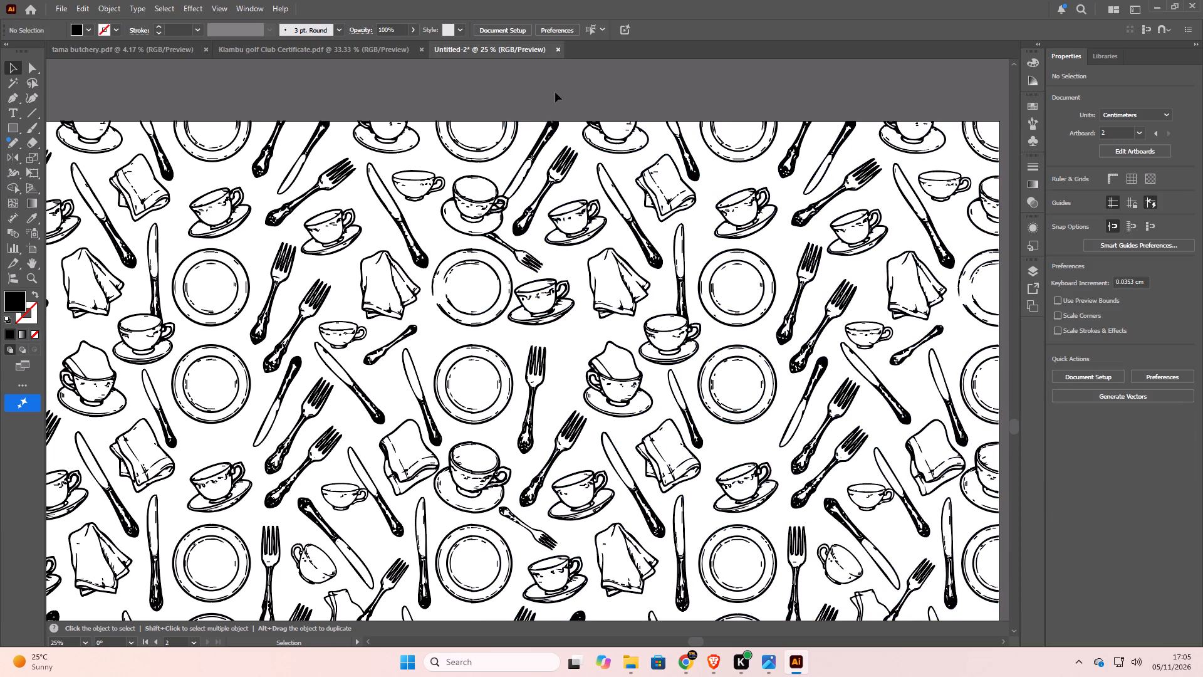
left_click(543, 93)
Select both dining pattern halves on Artboard 2, resize them together to 180 cm wide and 90 cm high, and deselect them.
key("ctrl+minus")
key("ctrl+minus")
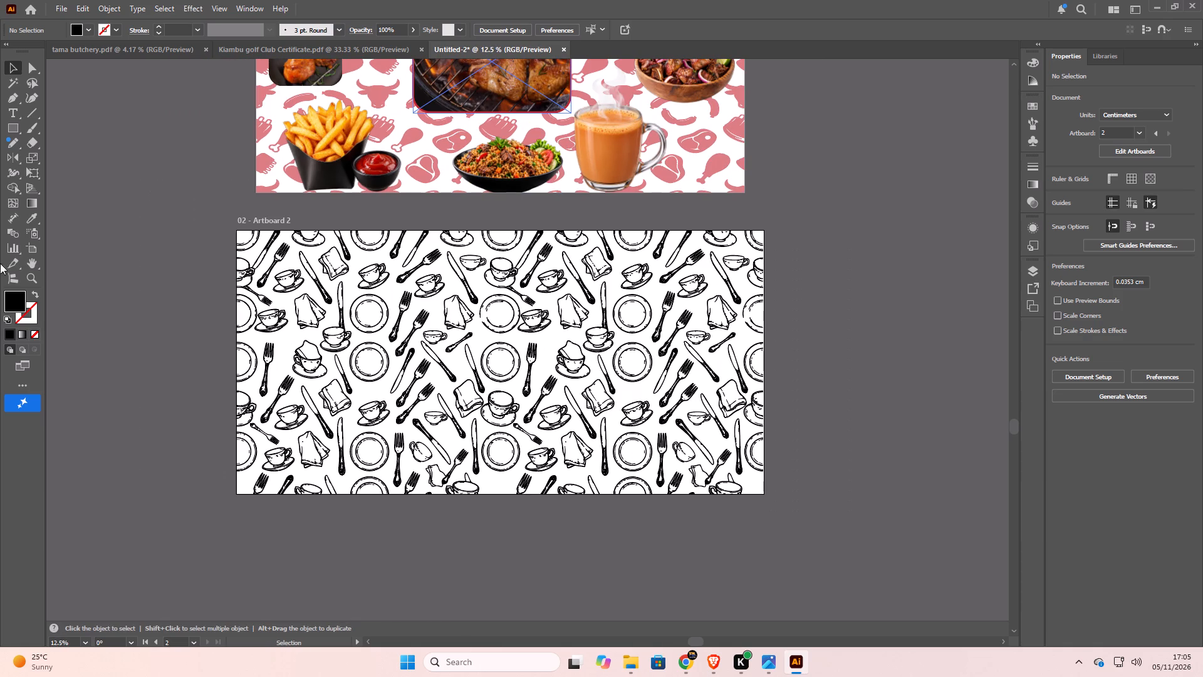
left_click_drag(164, 332, 805, 392)
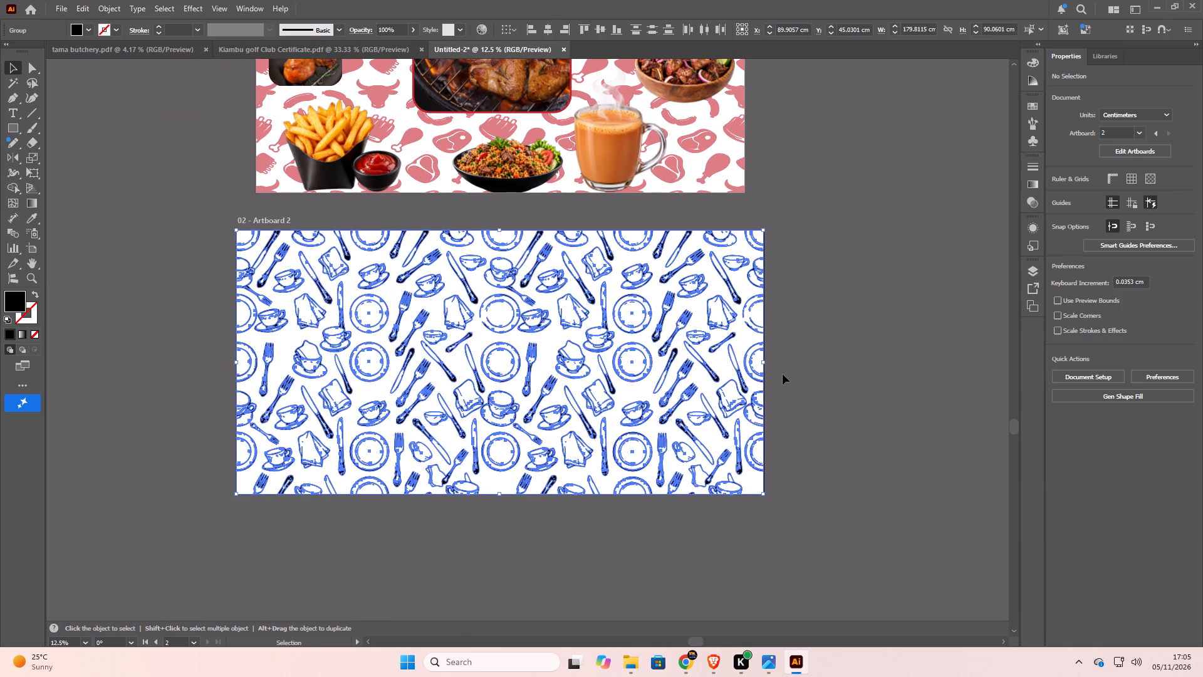
double_click(1151, 111)
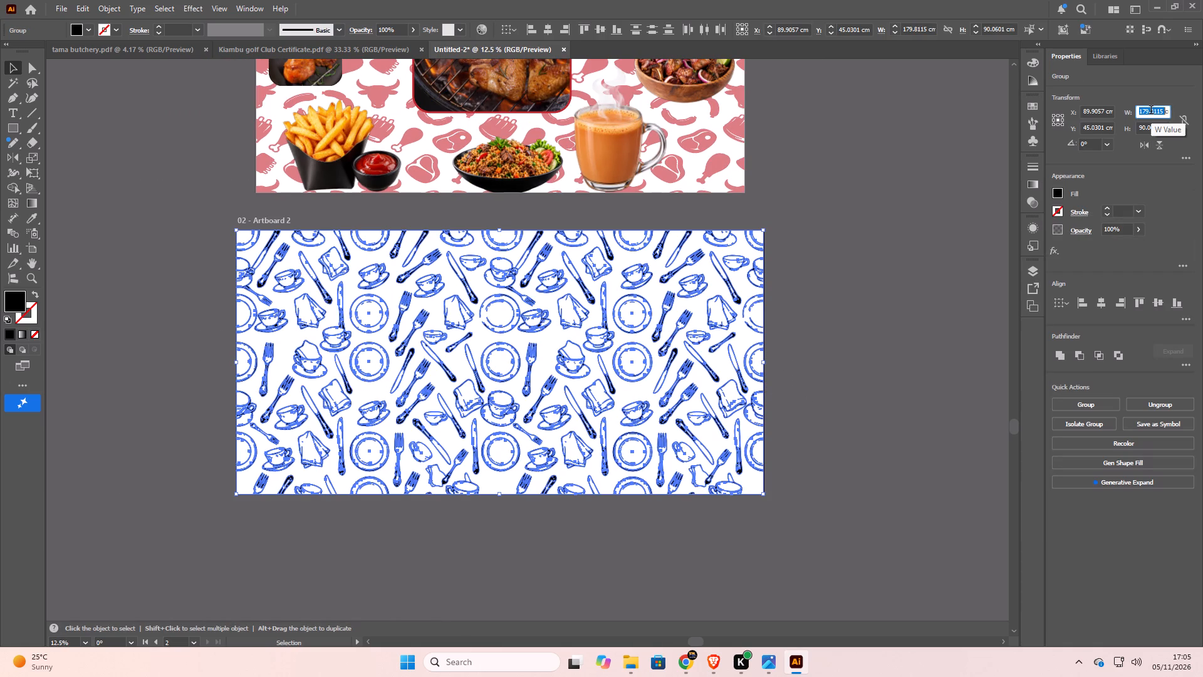
type("180")
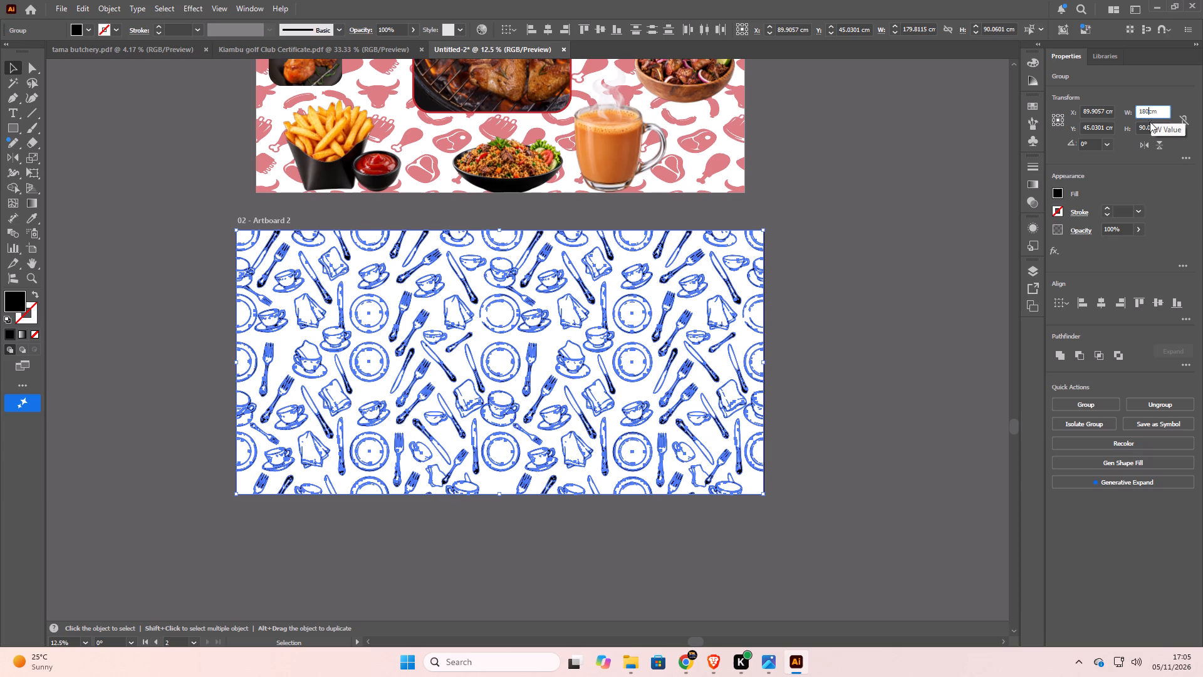
double_click(1143, 132)
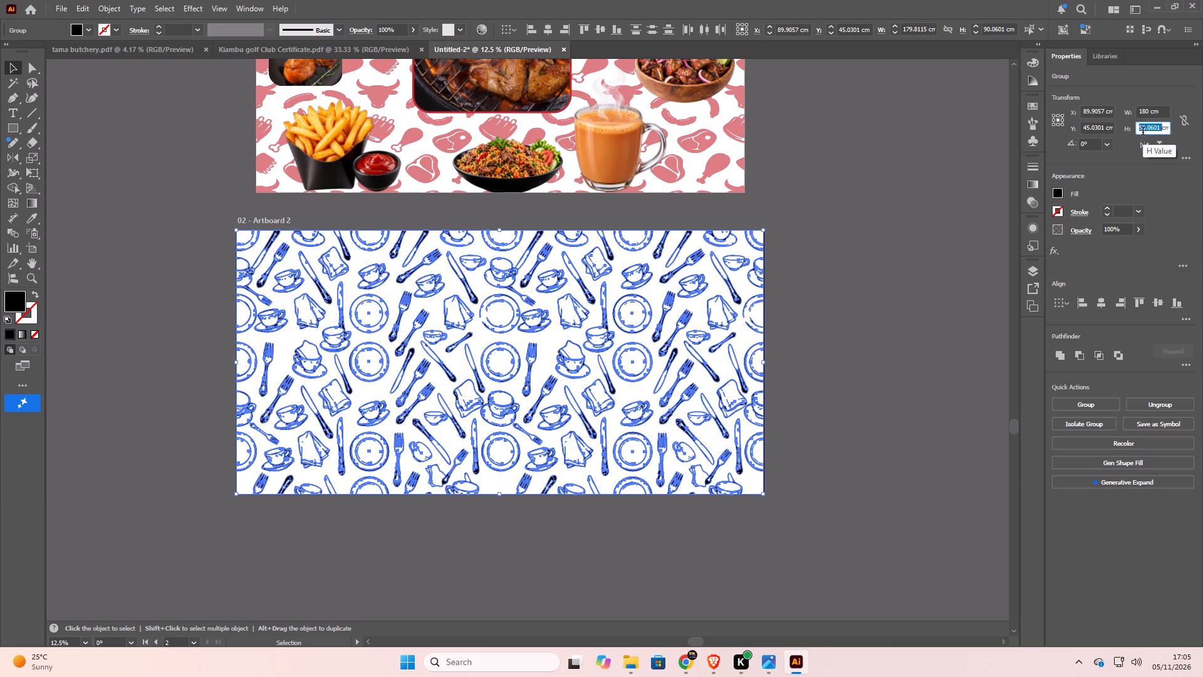
type("90")
key("Return")
left_click(875, 300)
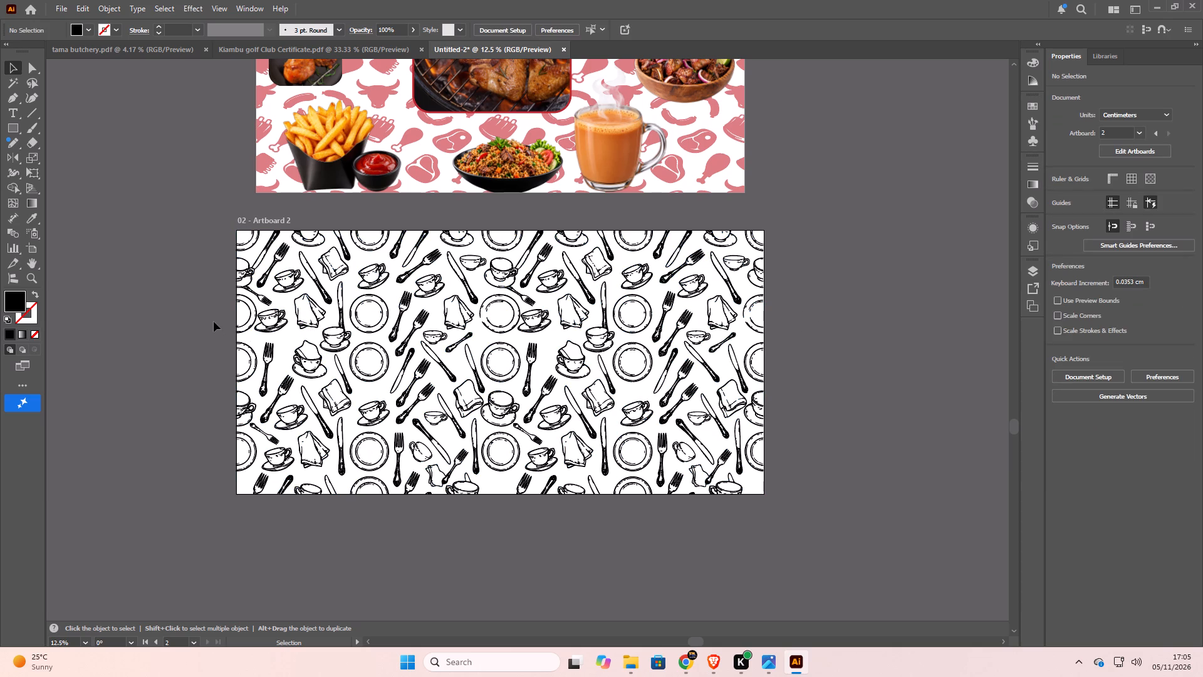
Group the two dining pattern halves on Artboard 2 and shift the group slightly, to X about 90.2 cm, Y 45 cm.
left_click_drag(167, 331, 709, 405)
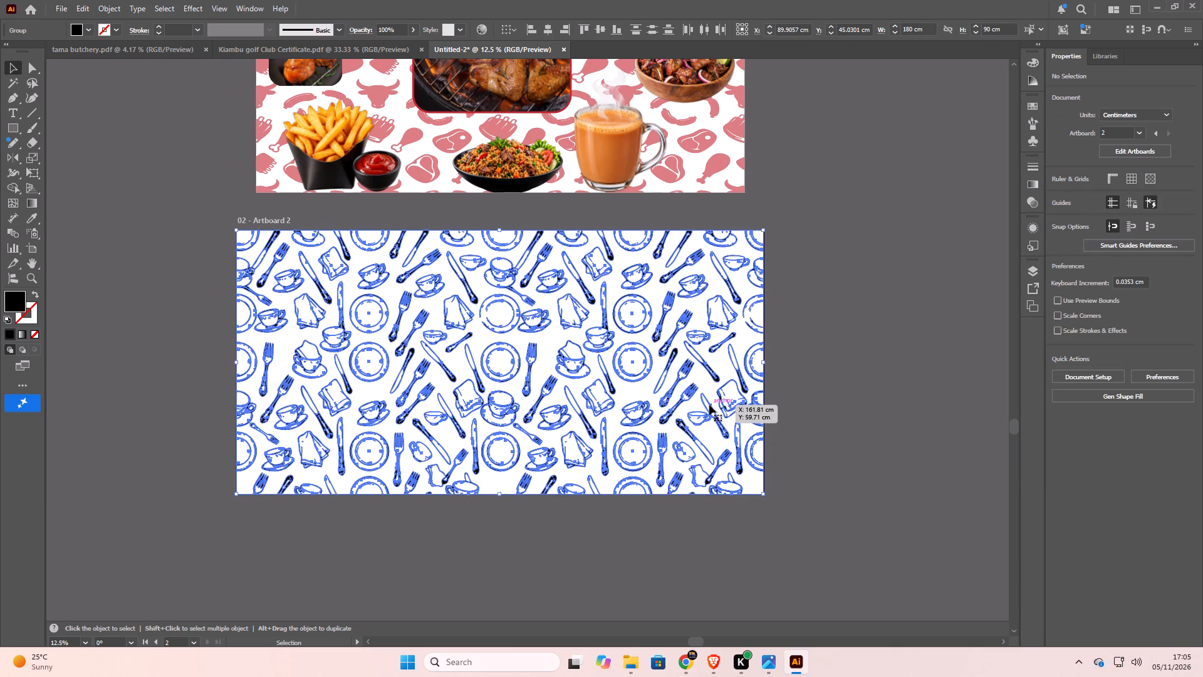
key("ctrl+g")
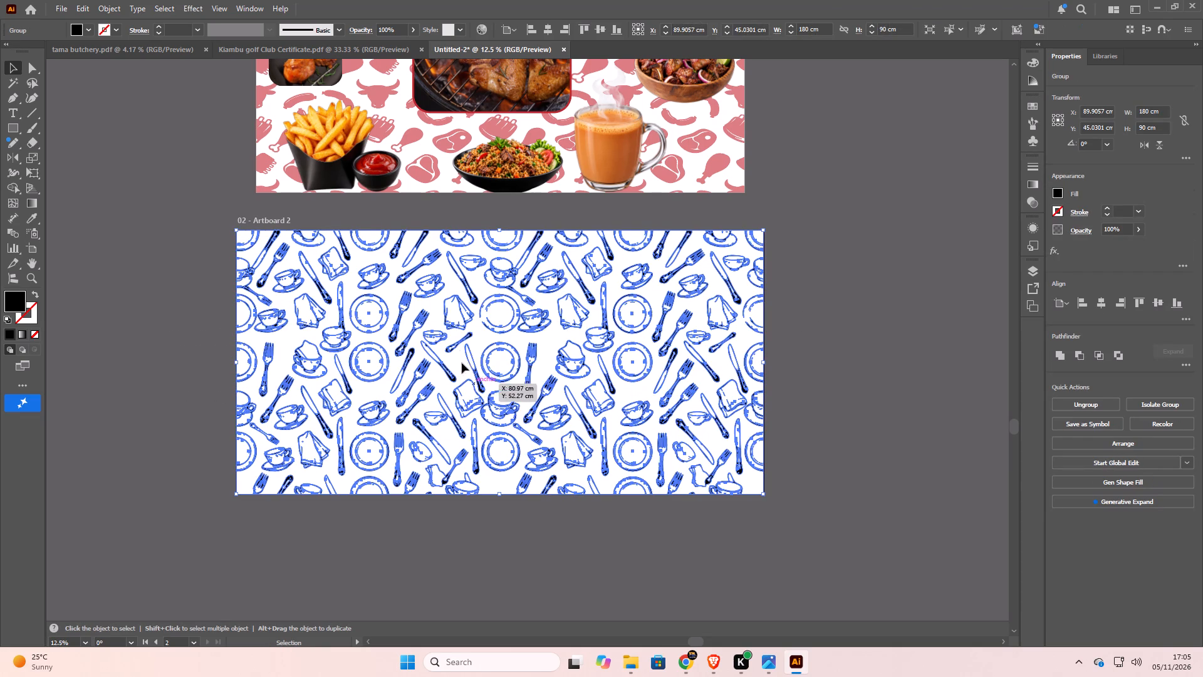
left_click_drag(510, 366, 539, 369)
left_click(910, 258)
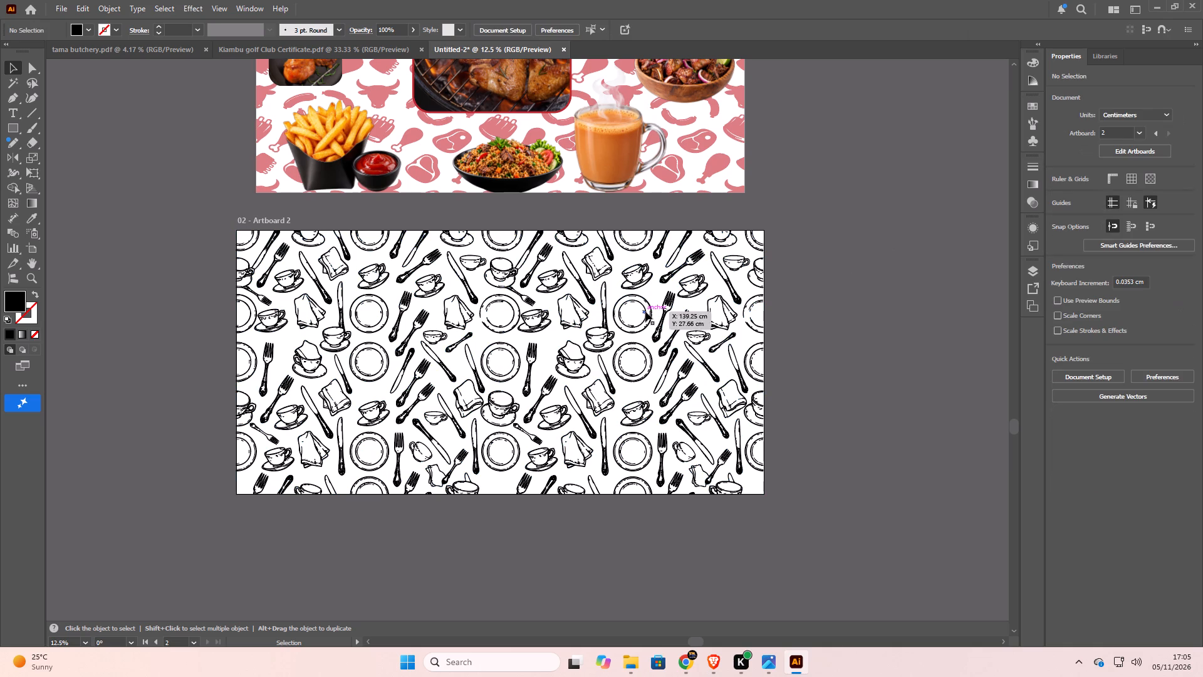
left_click(646, 312)
left_click(646, 312)
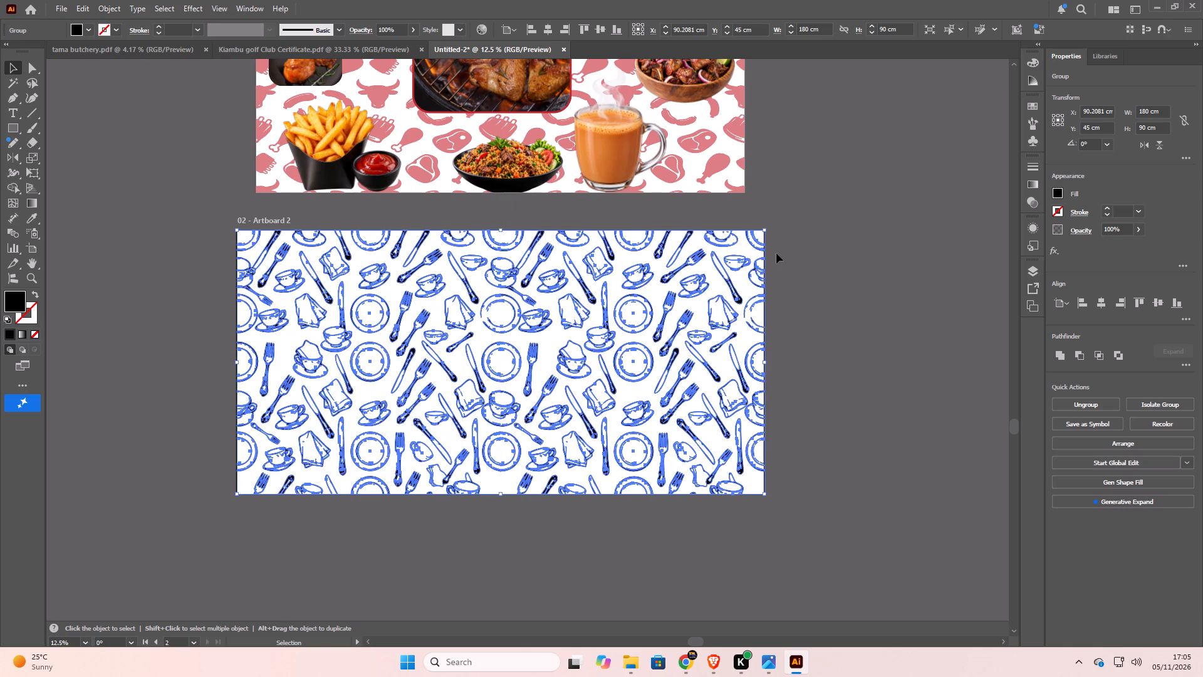
scroll(776, 253, "up", 9)
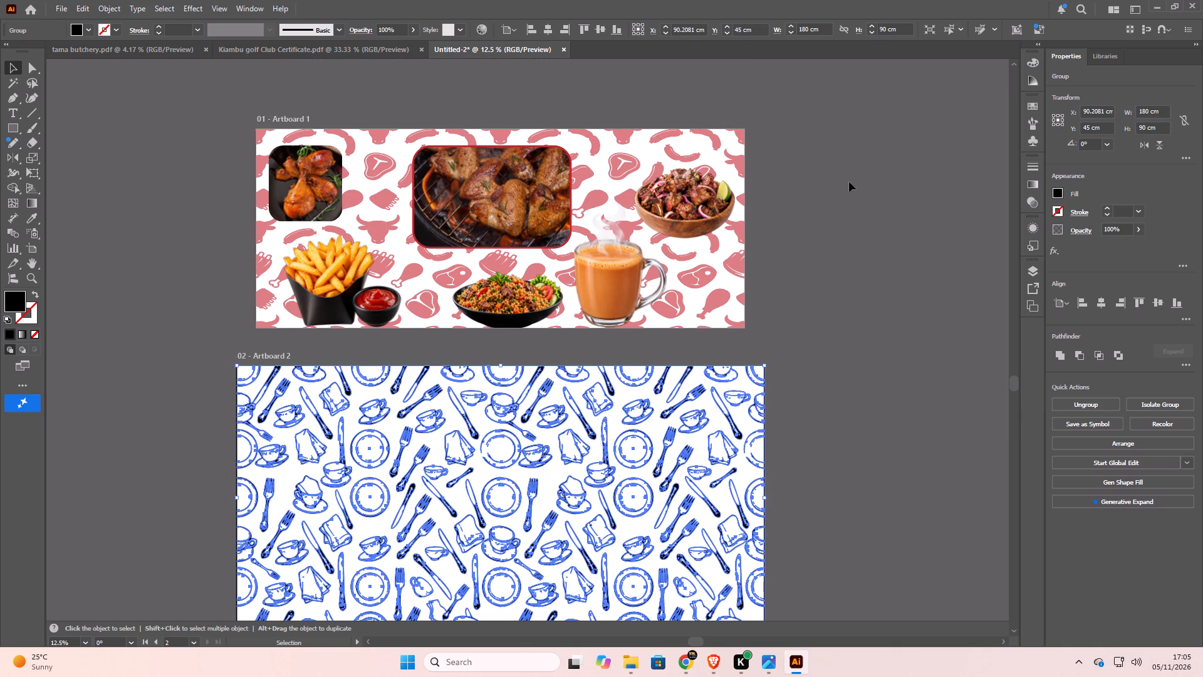
left_click(849, 182)
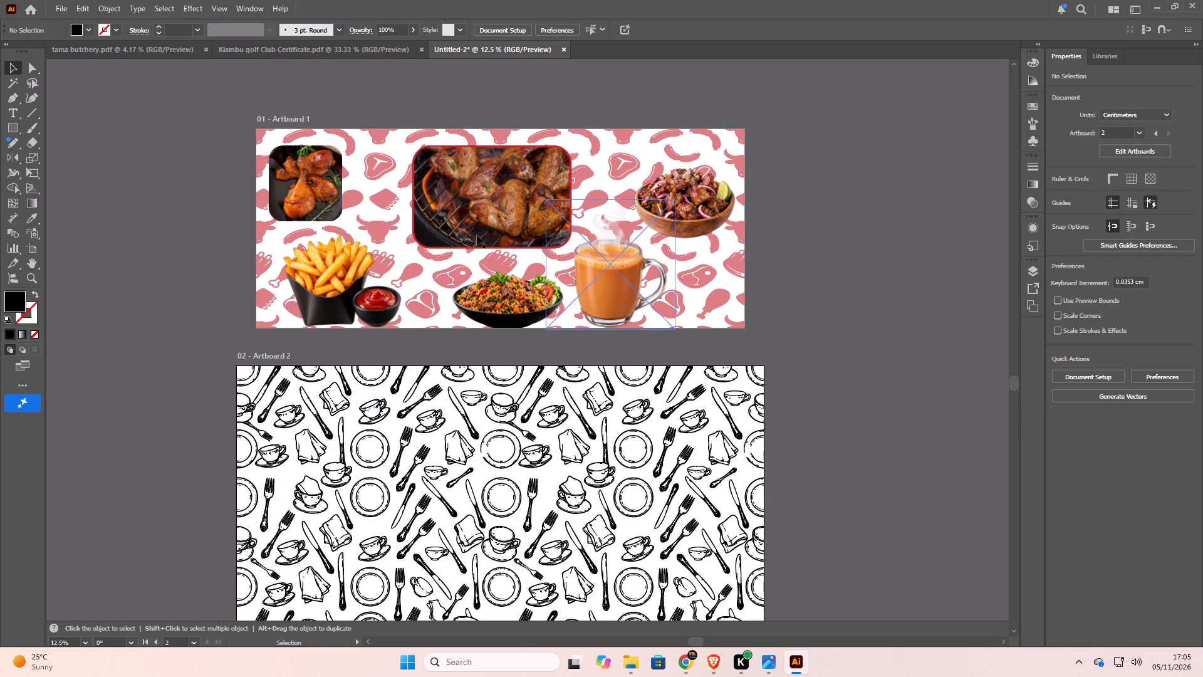
key("shift+super+s")
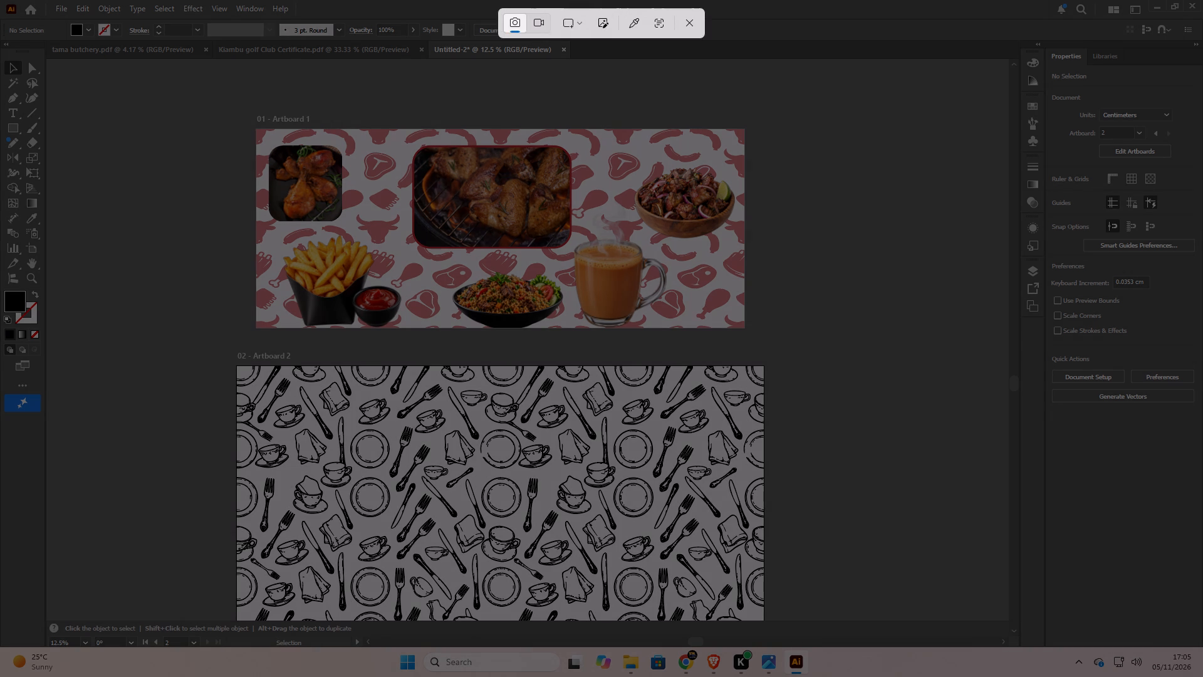
left_click_drag(255, 127, 742, 327)
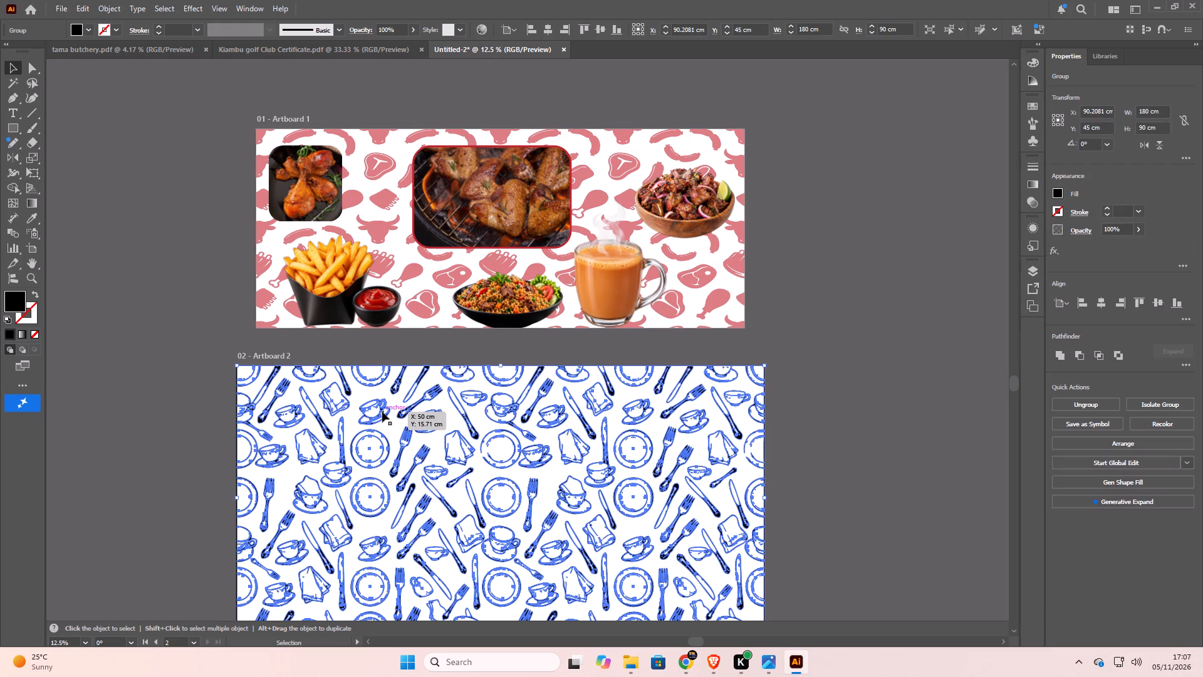
left_click(16, 132)
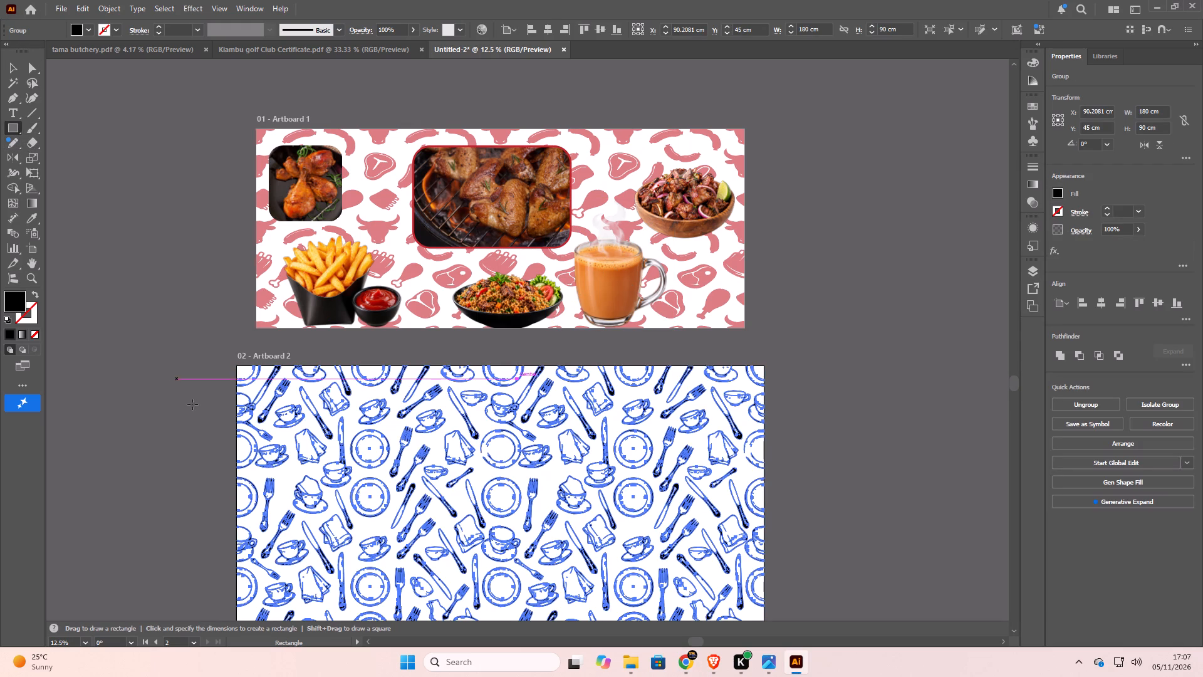
scroll(236, 353, "down", 4)
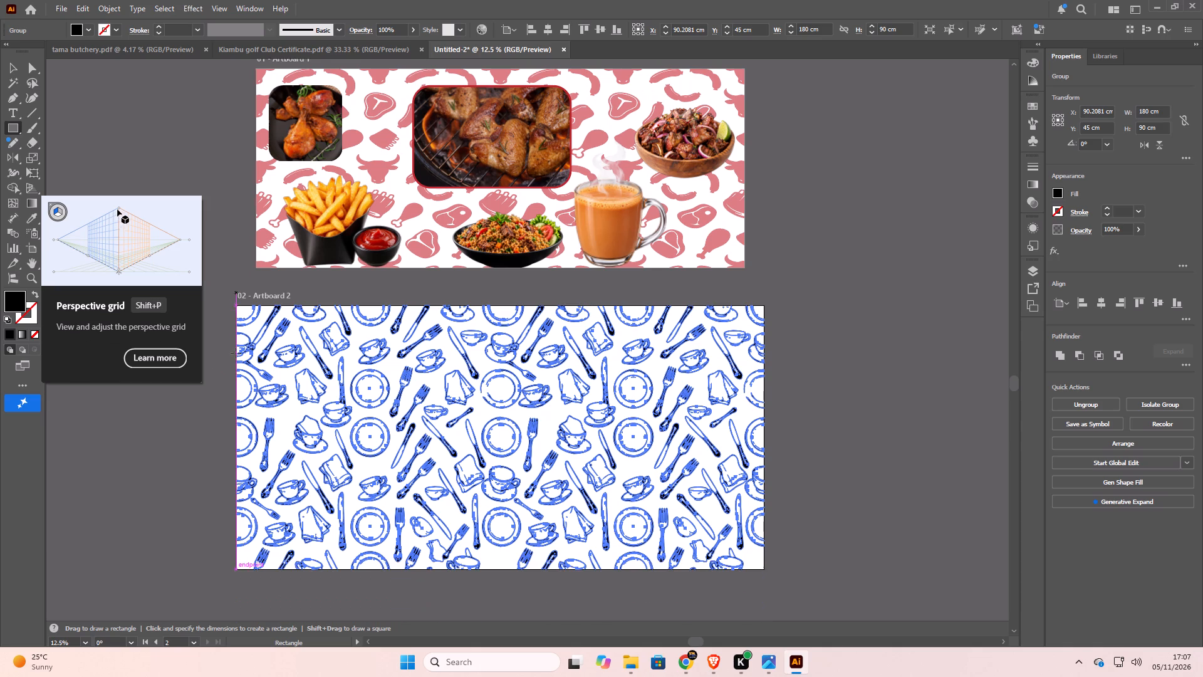
scroll(236, 353, "down", 2)
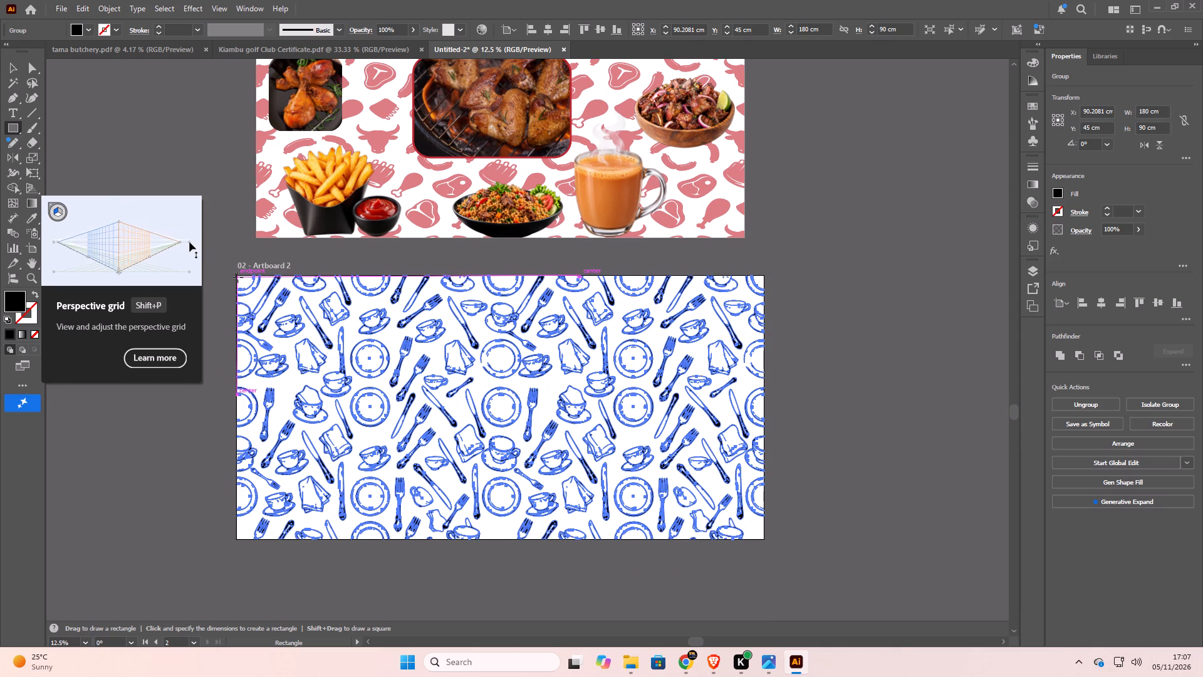
left_click_drag(237, 277, 787, 555)
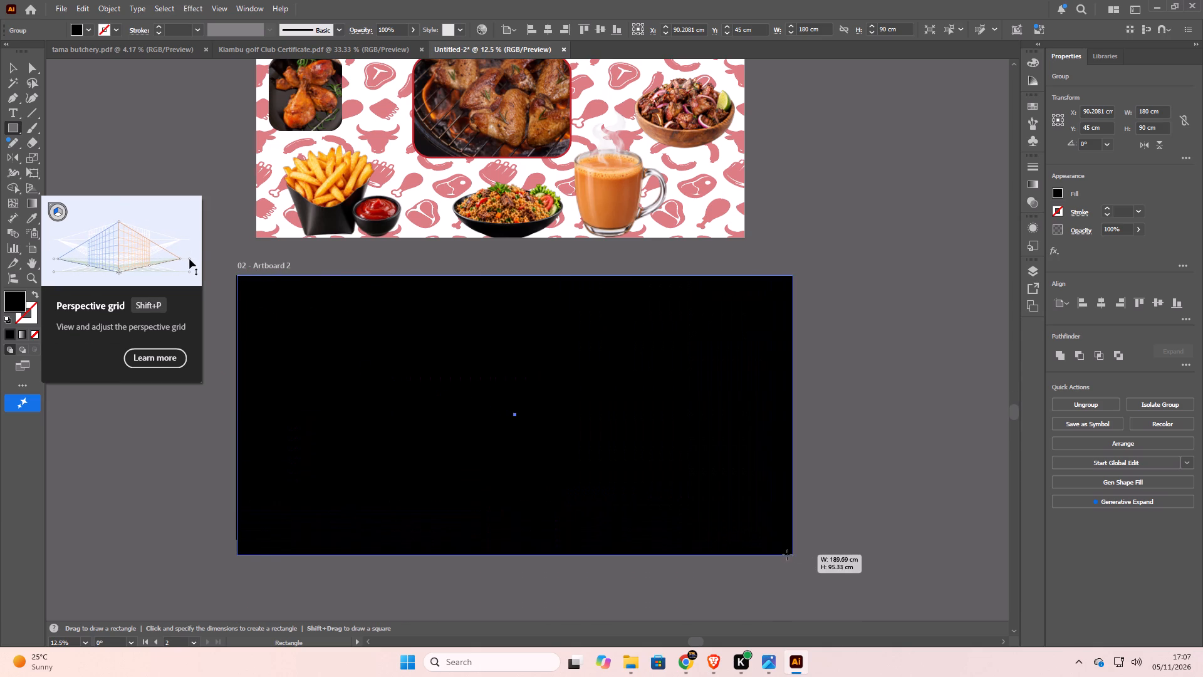
left_click_drag(787, 555, 768, 541)
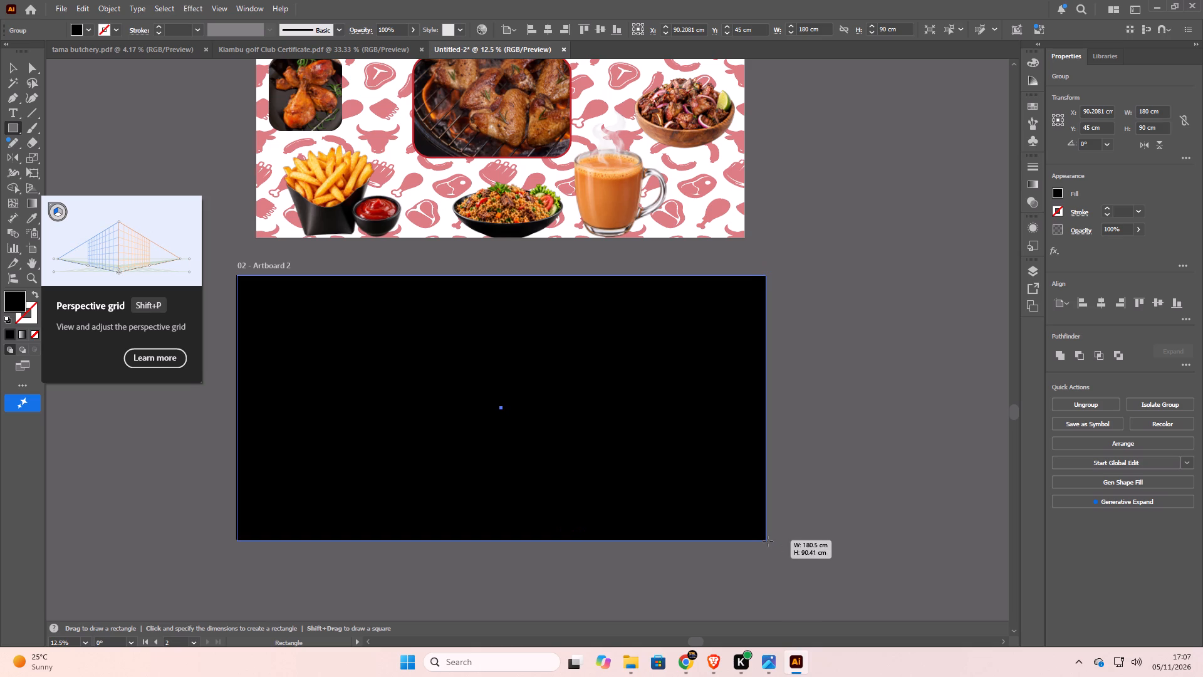
left_click_drag(768, 541, 764, 541)
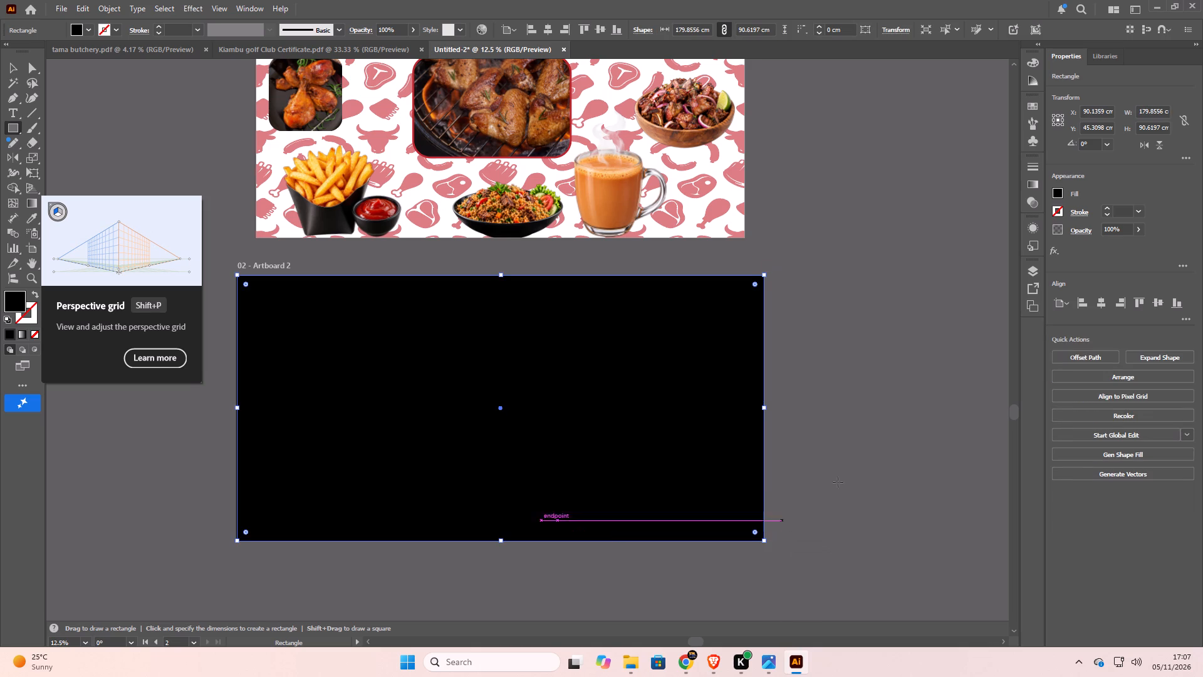
Set the black rectangle's size to 180 cm wide and 90 cm high.
double_click(1142, 109)
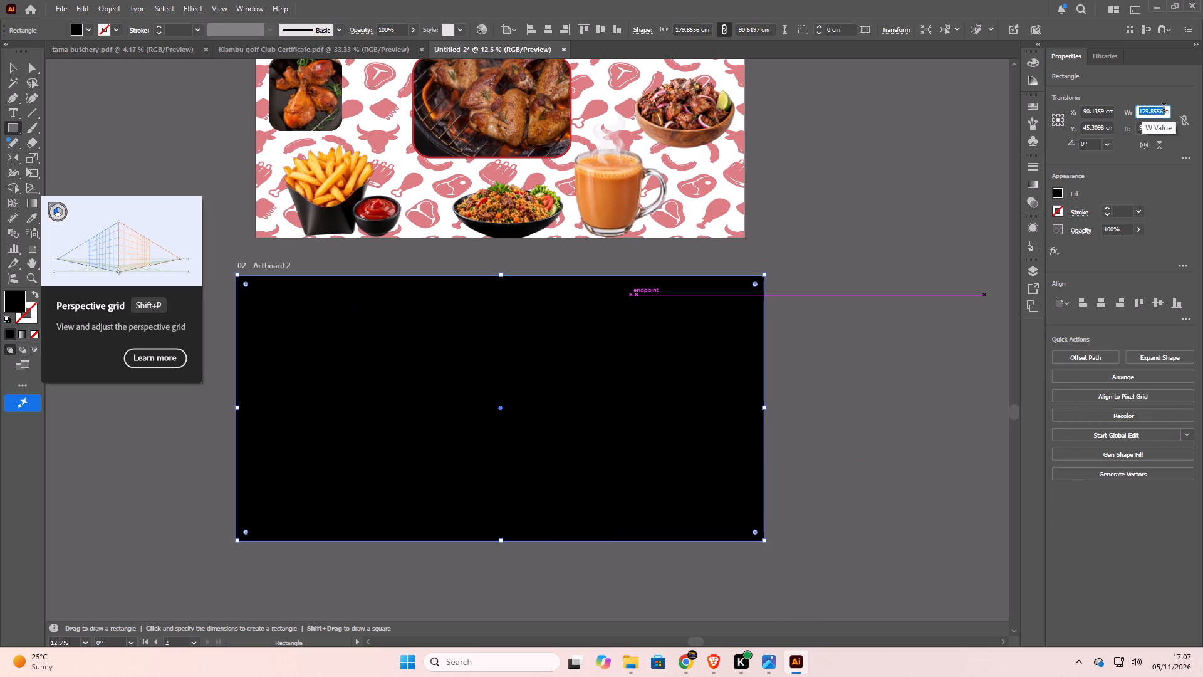
key("1")
type("80")
double_click(1153, 132)
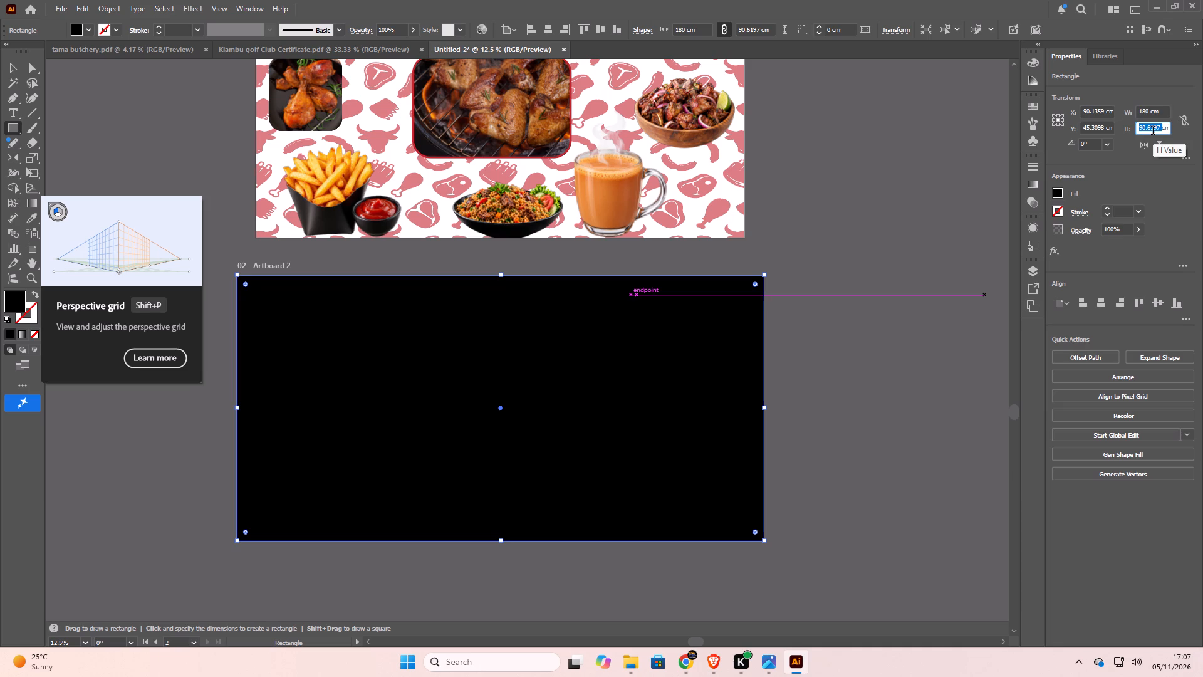
type("90")
key("Return")
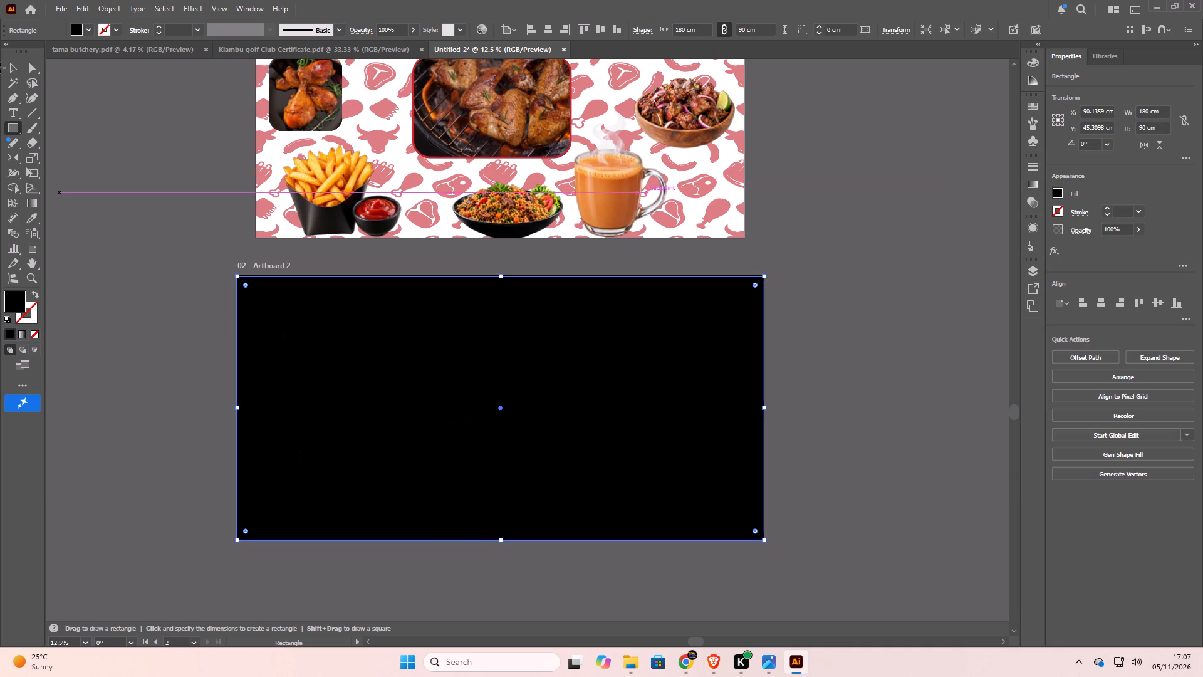
Send the black rectangle to the back, behind the dining pattern on Artboard 2.
key("v")
left_click(509, 324)
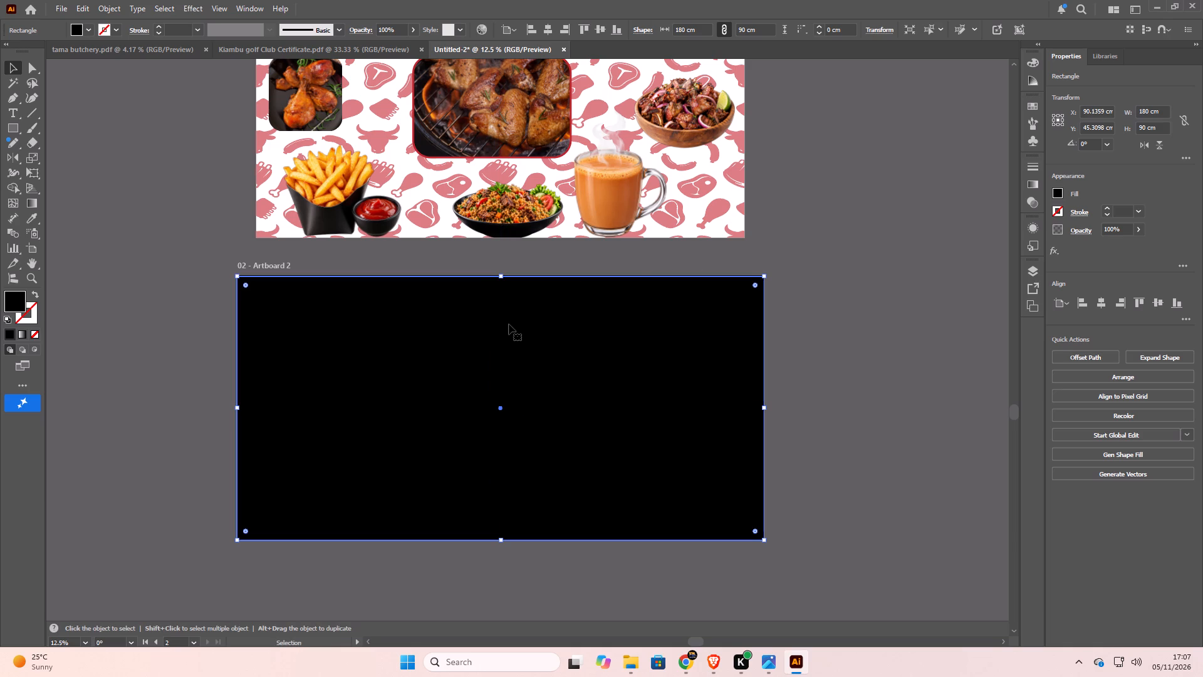
right_click(509, 324)
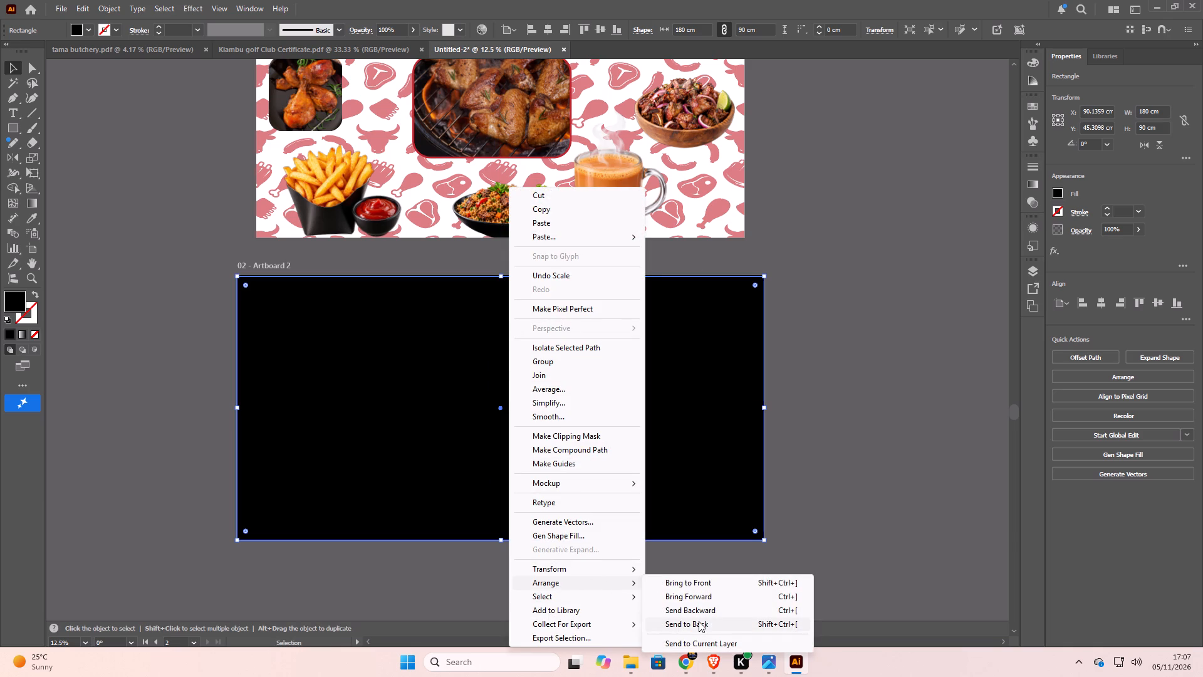
left_click(699, 621)
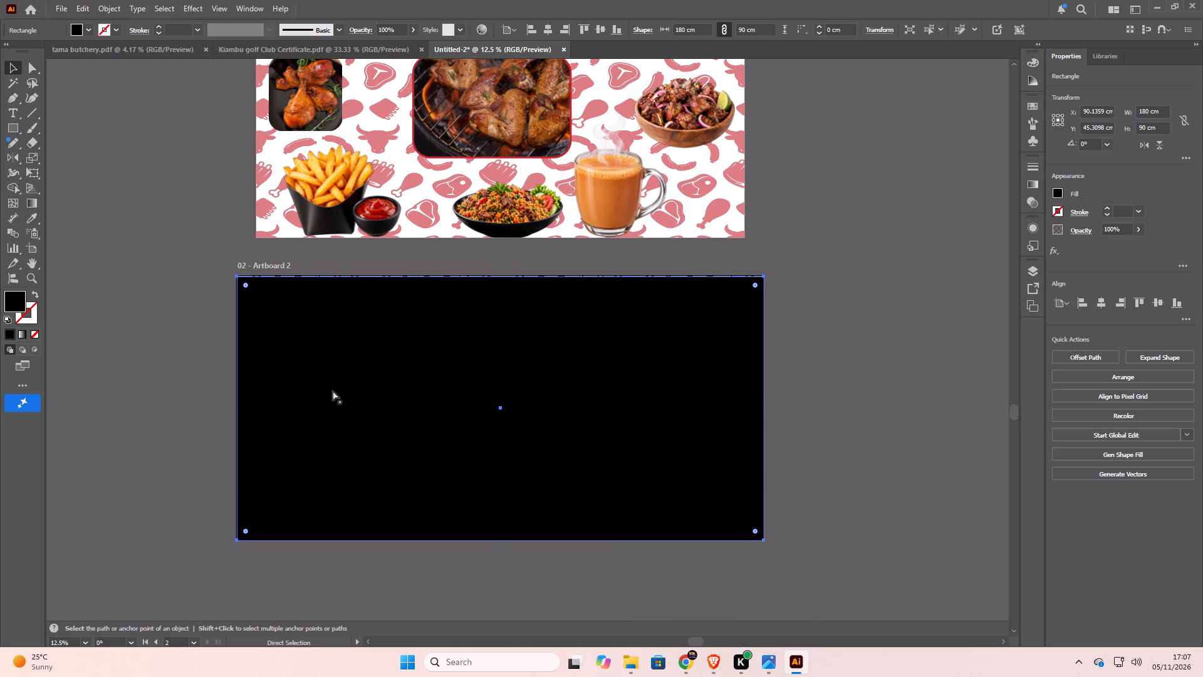
Lock the black background rectangle and recolour the dining pattern on Artboard 2 white.
key("ctrl+2")
left_click(293, 333)
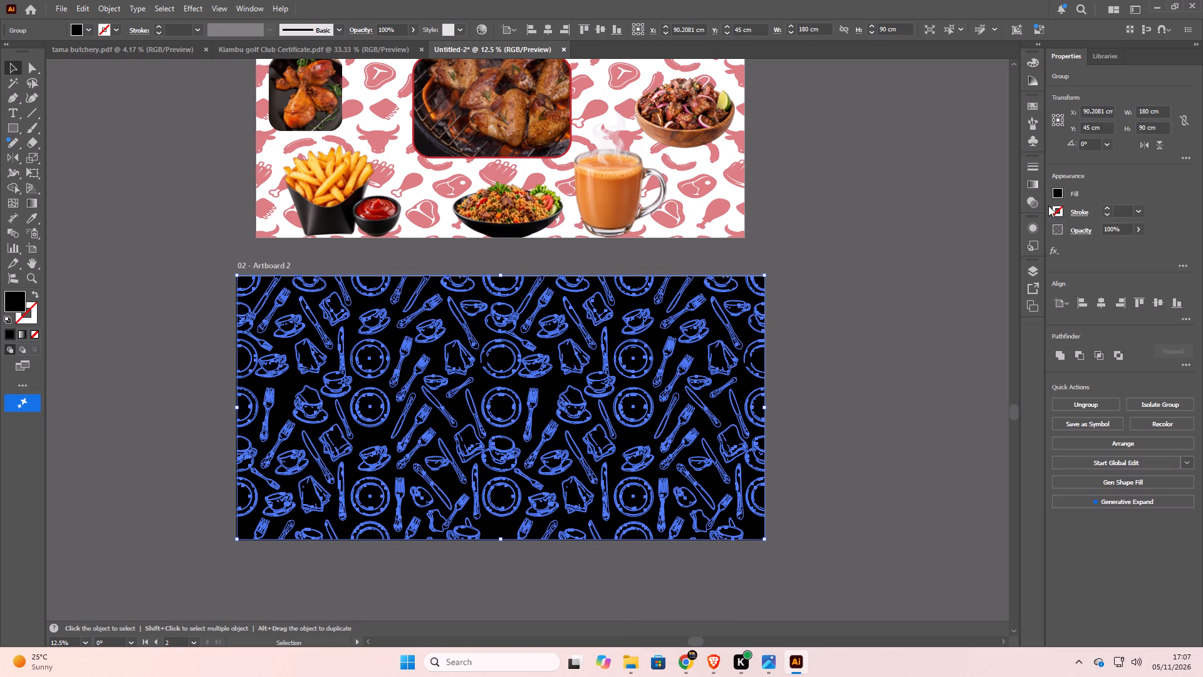
left_click(1061, 189)
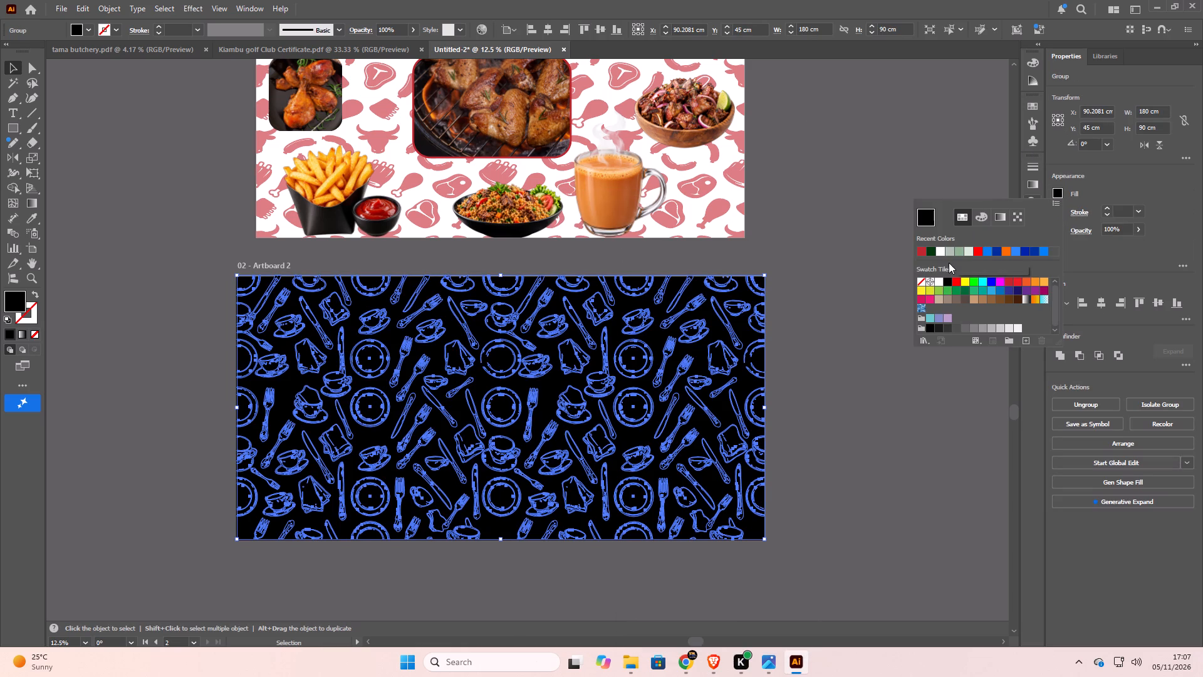
left_click(938, 285)
left_click(782, 206)
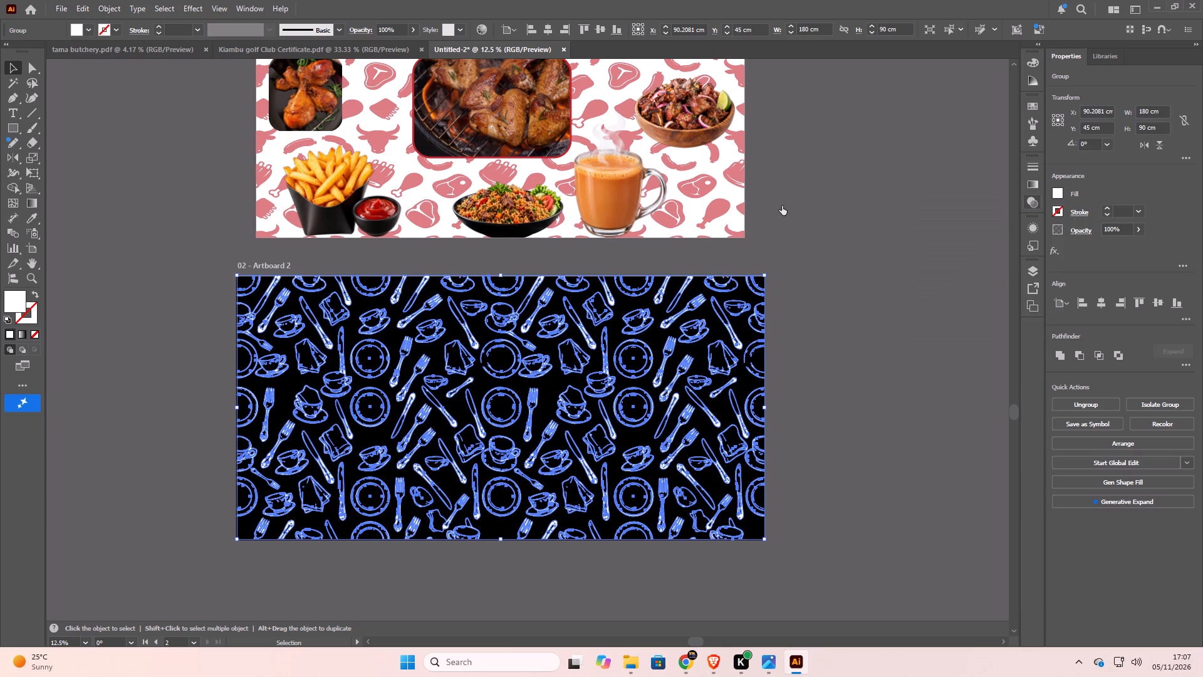
left_click(834, 213)
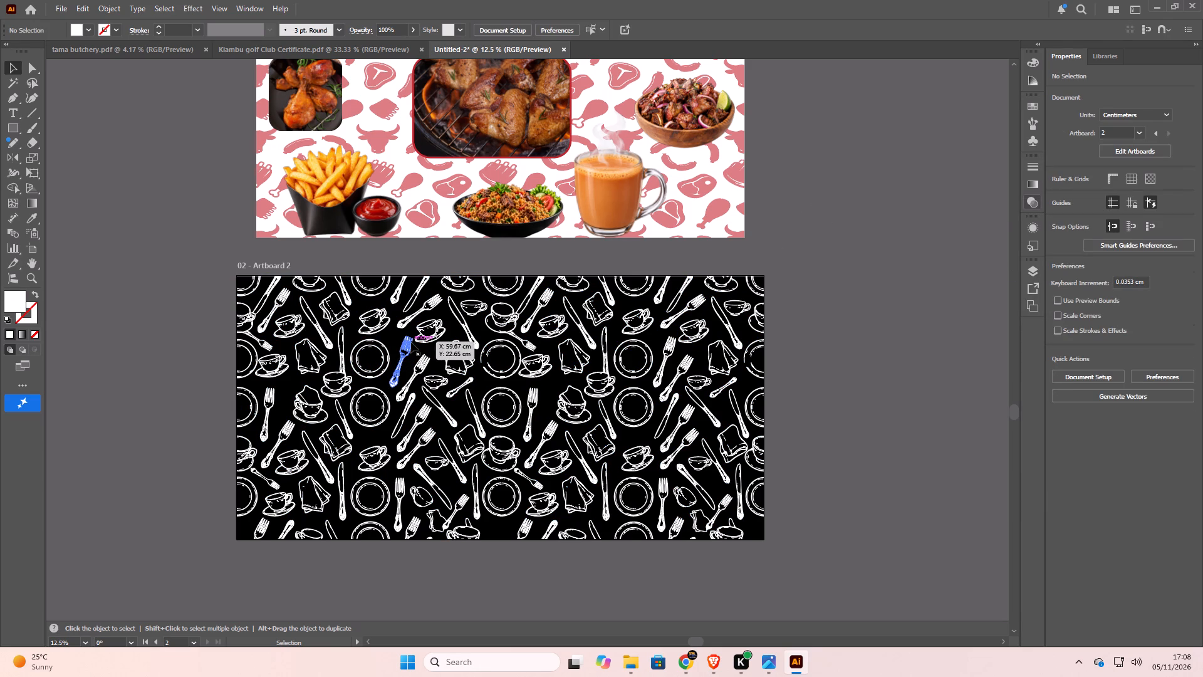
Unlock all objects and fill the background rectangle on Artboard 2 with the recently used deep red.
key("ctrl+alt+2")
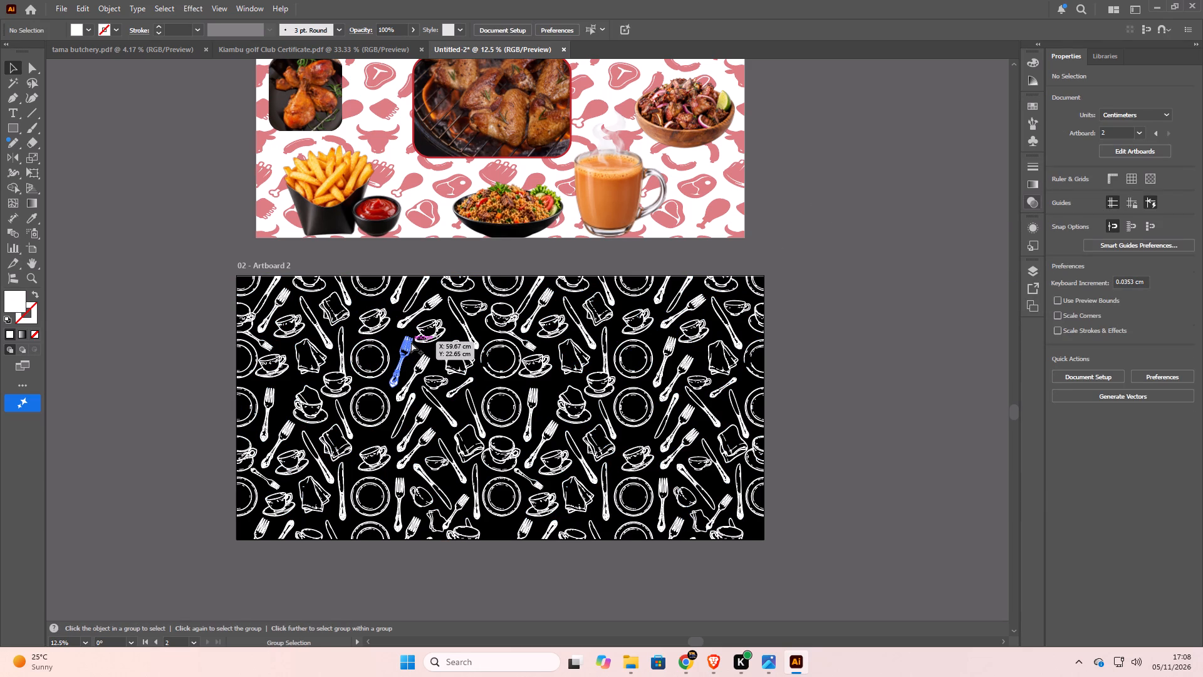
left_click(189, 281)
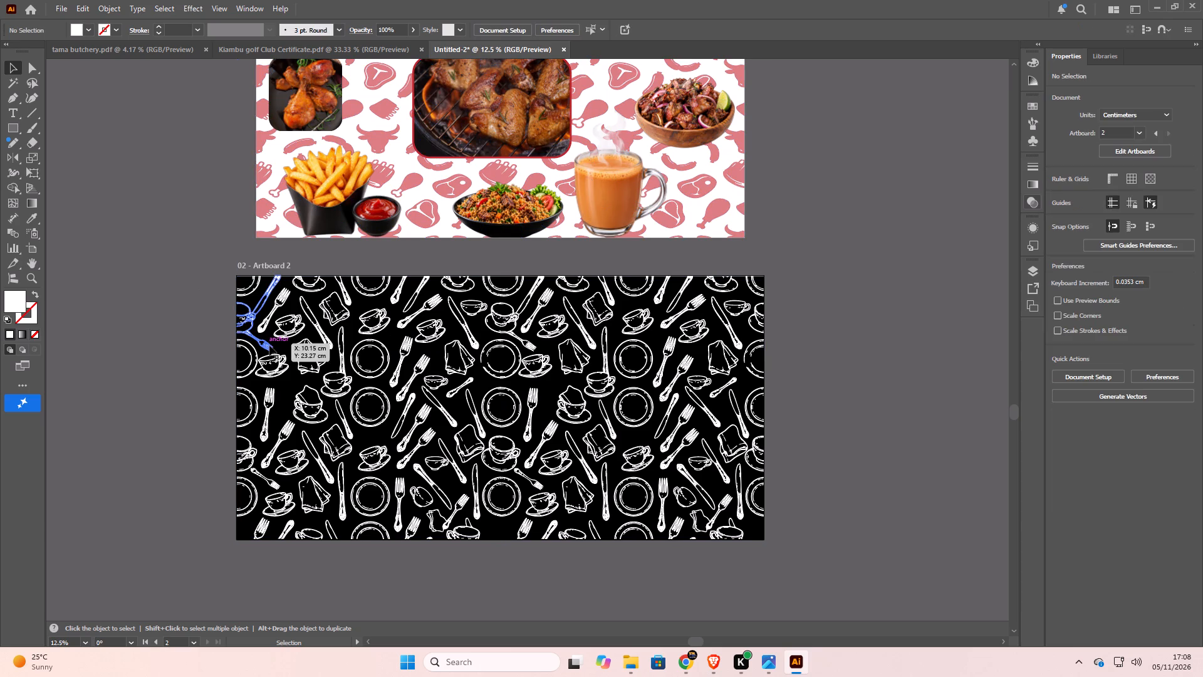
left_click(294, 387)
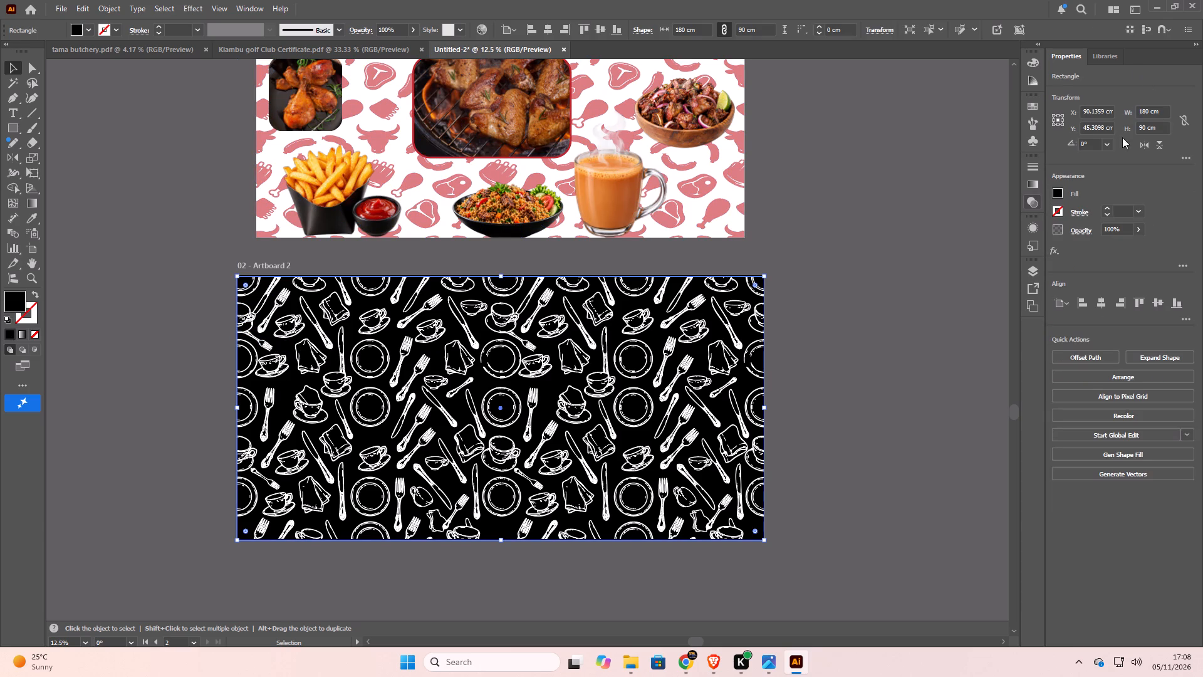
left_click(1056, 194)
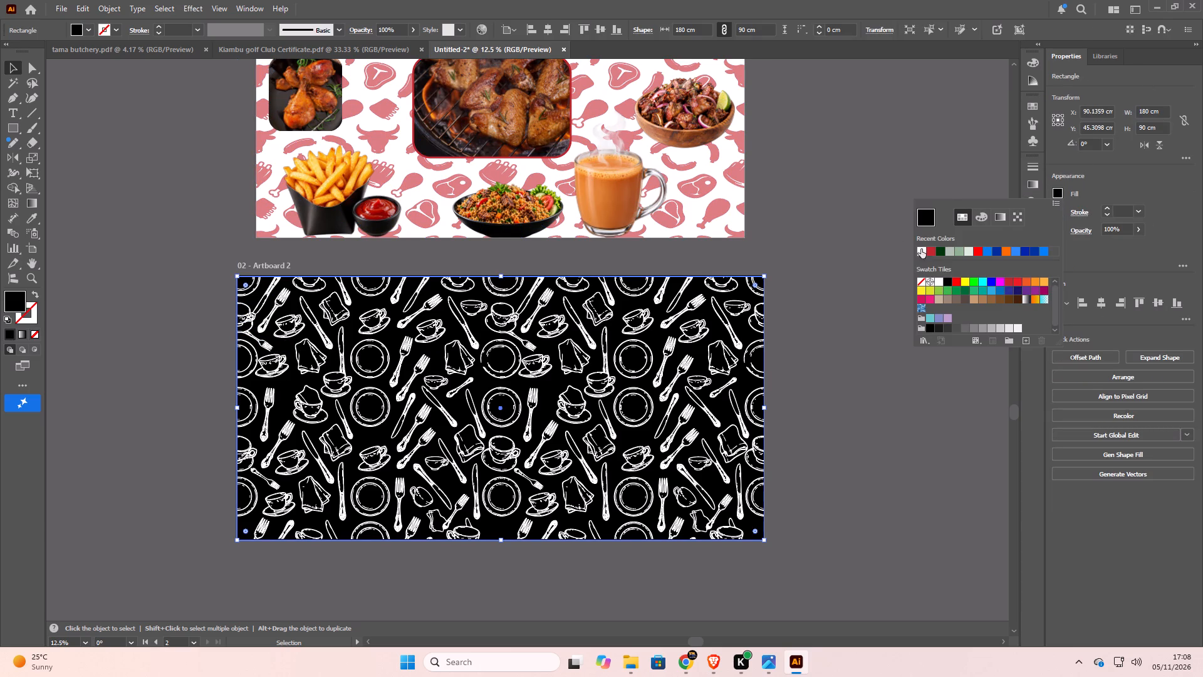
left_click(932, 249)
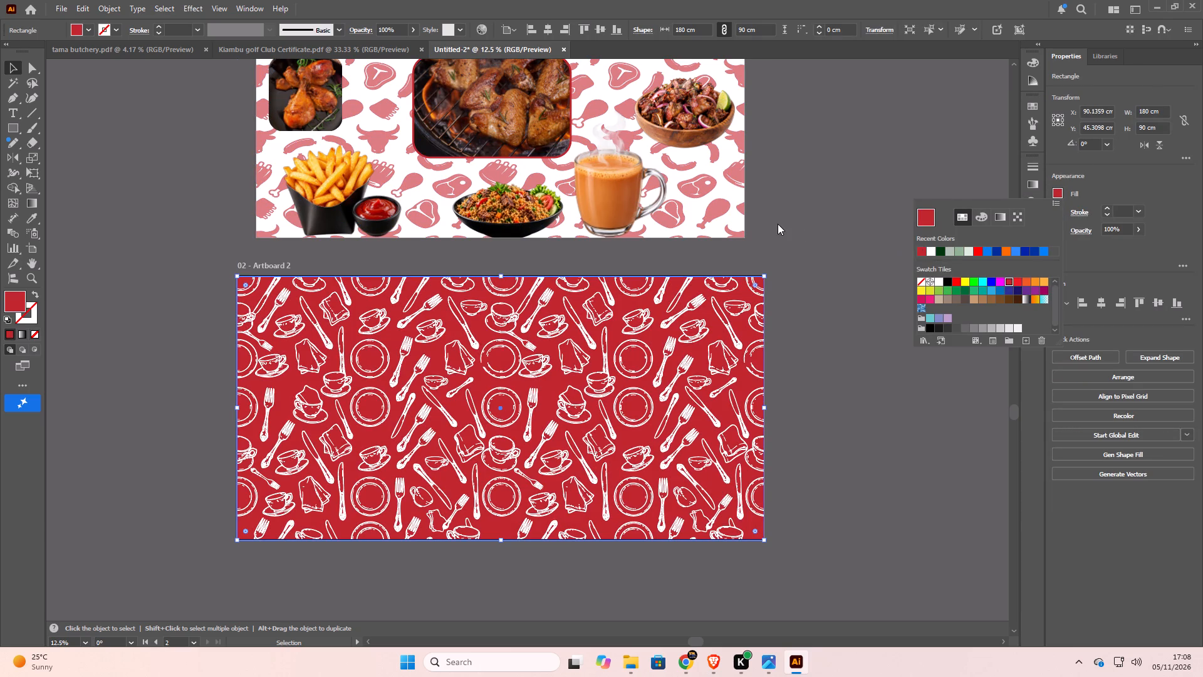
Set the opacity of the red background rectangle to 80%.
left_click(1108, 227)
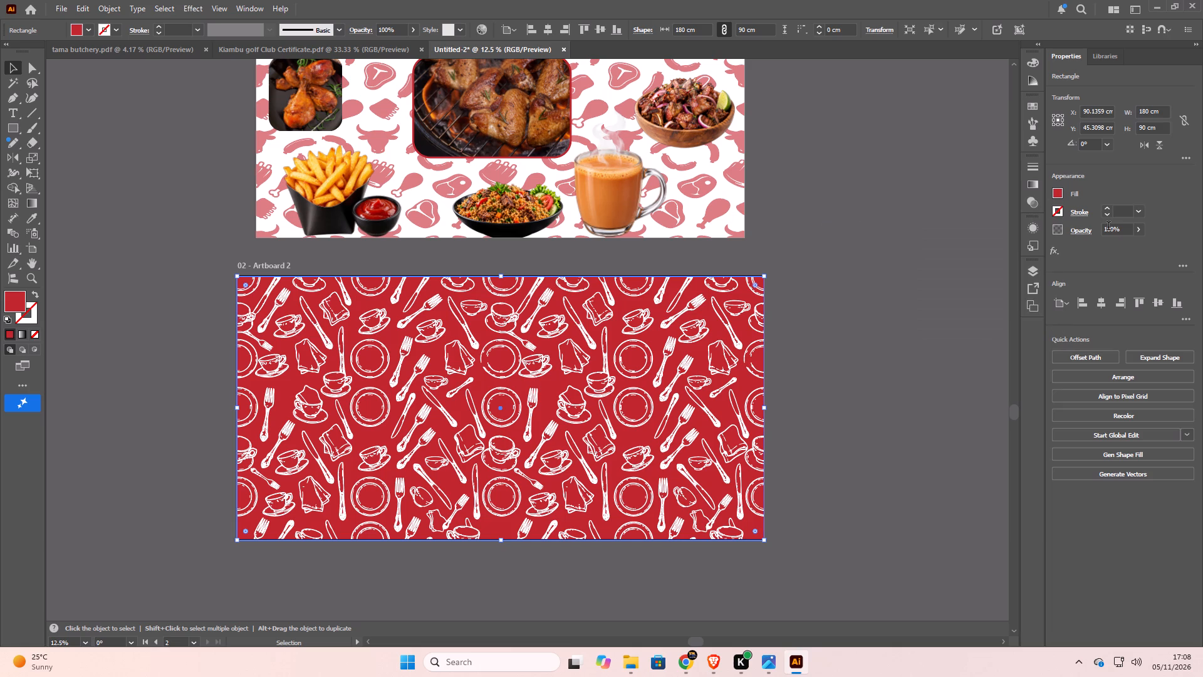
double_click(1108, 229)
type("70")
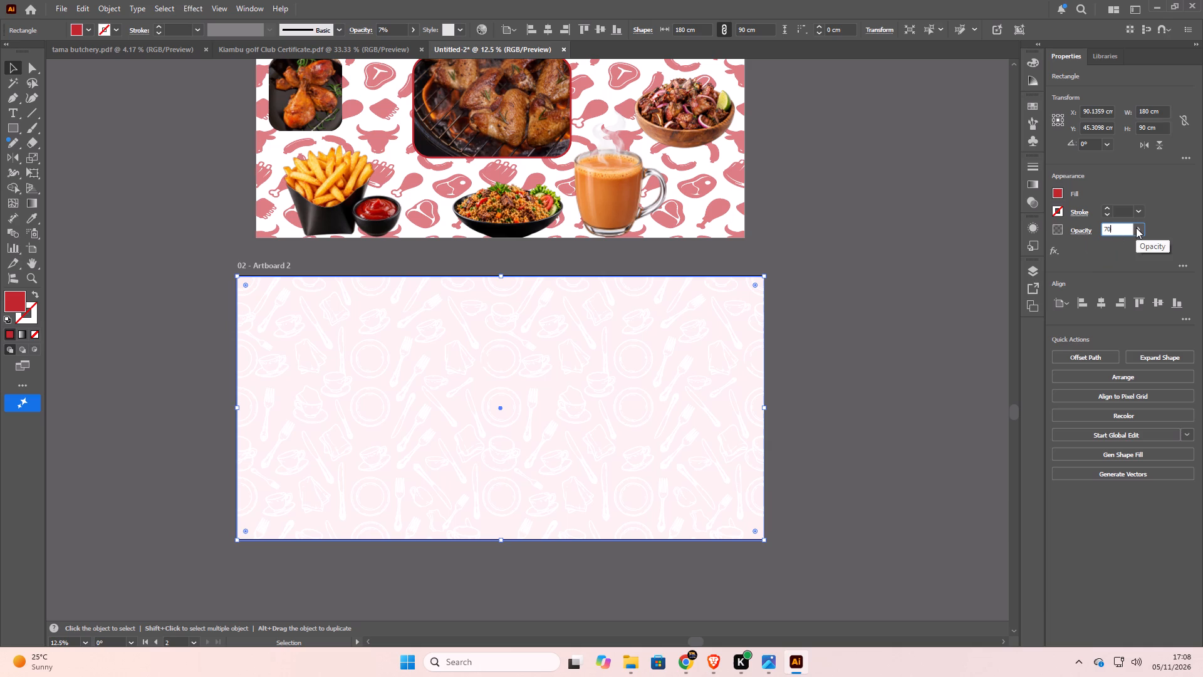
key("BackSpace")
key("BackSpace")
type("80")
key("Return")
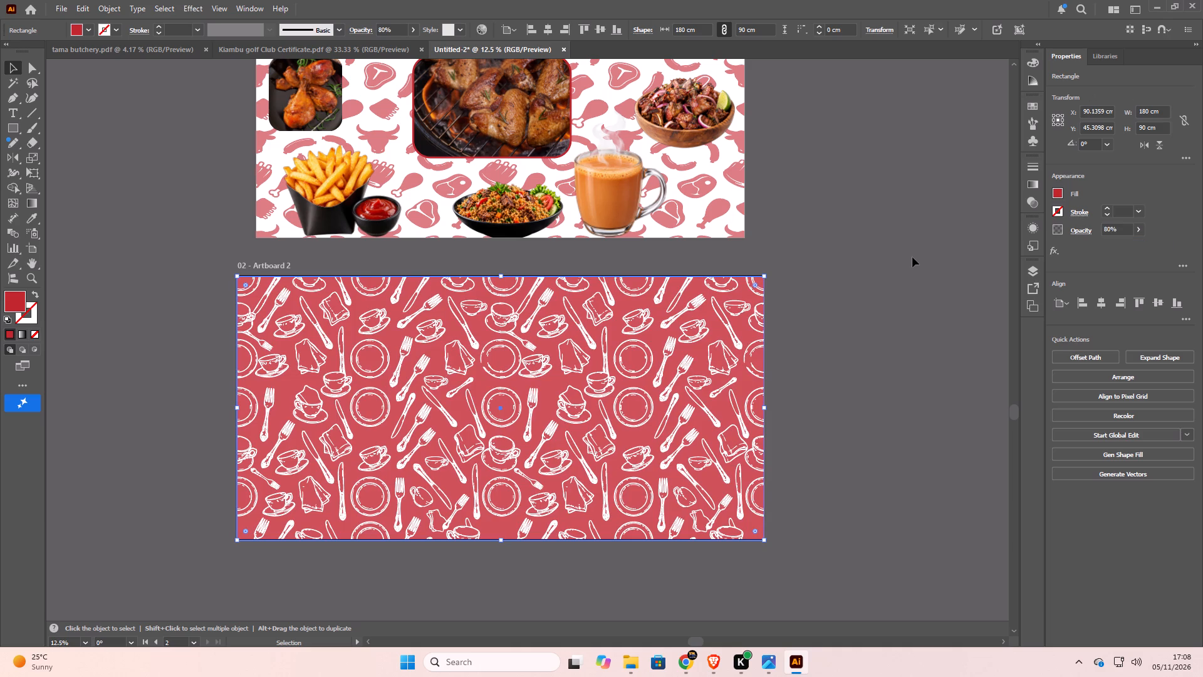
Set the opacity of the white dining pattern on Artboard 2 to 50%.
left_click(583, 401)
double_click(1113, 233)
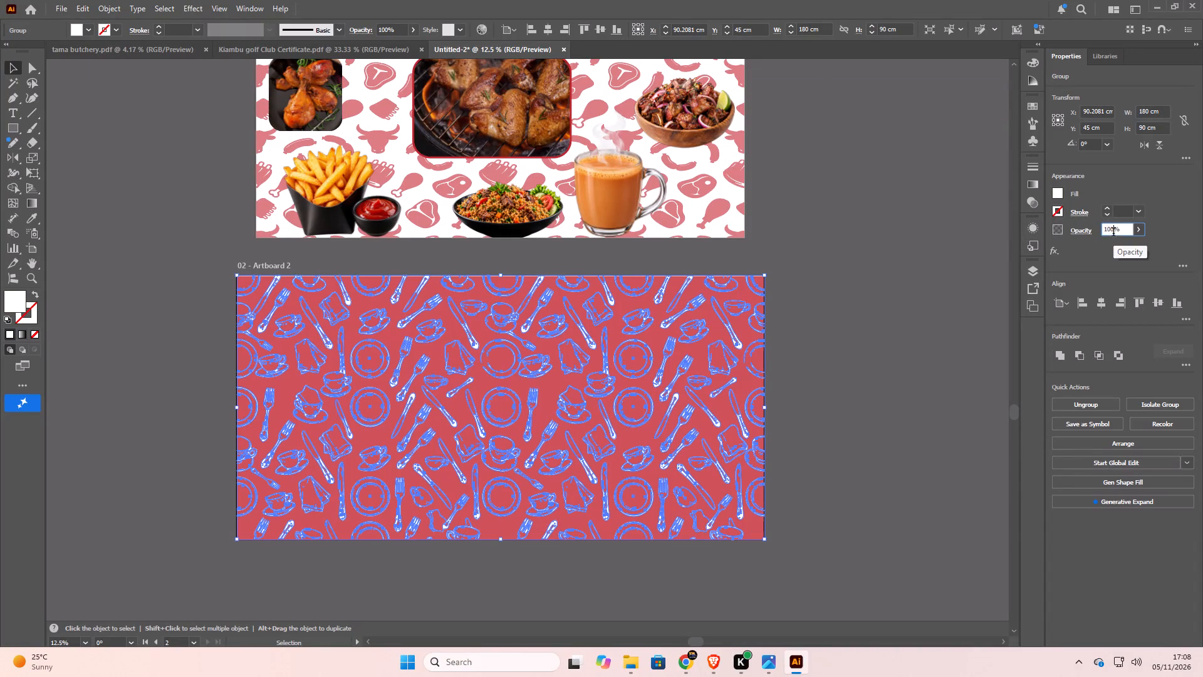
type("50")
key("Return")
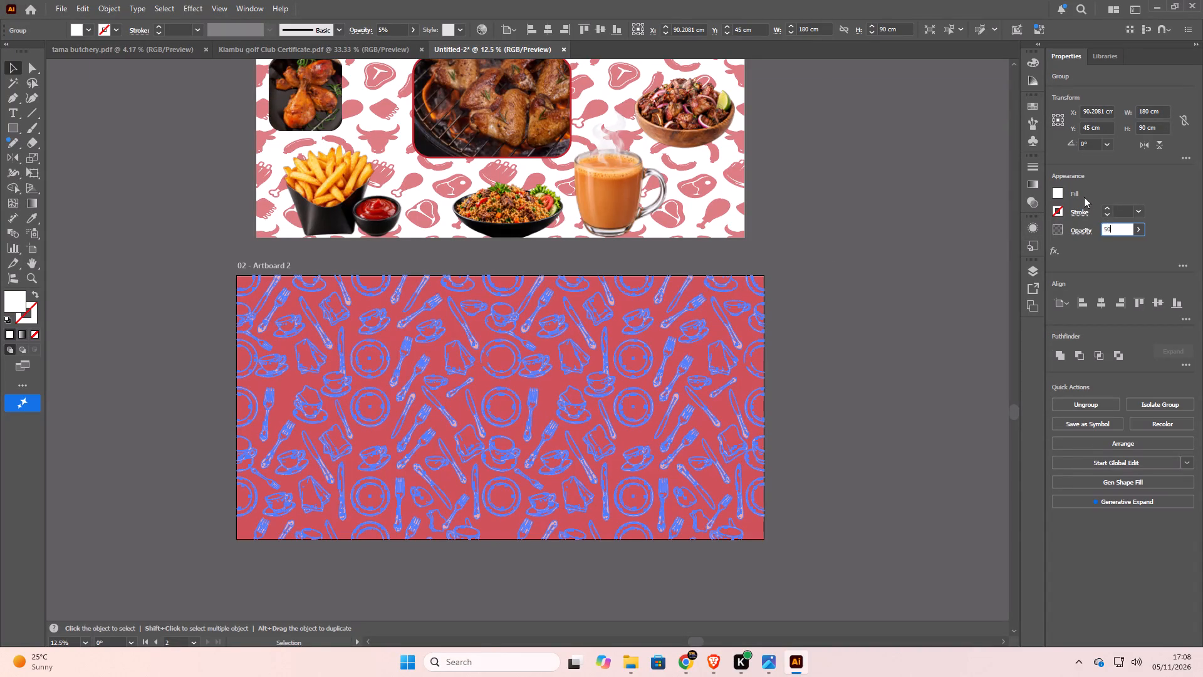
left_click(815, 253)
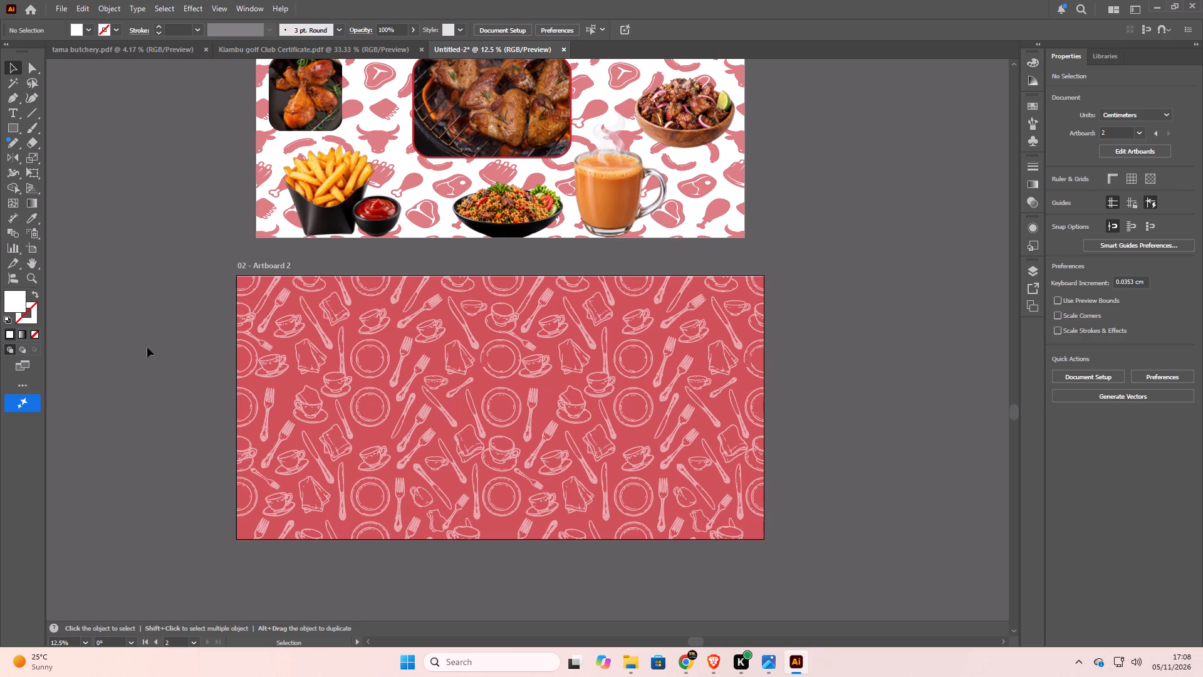
Lock the dining pattern and the red background rectangle on Artboard 2.
left_click(301, 399)
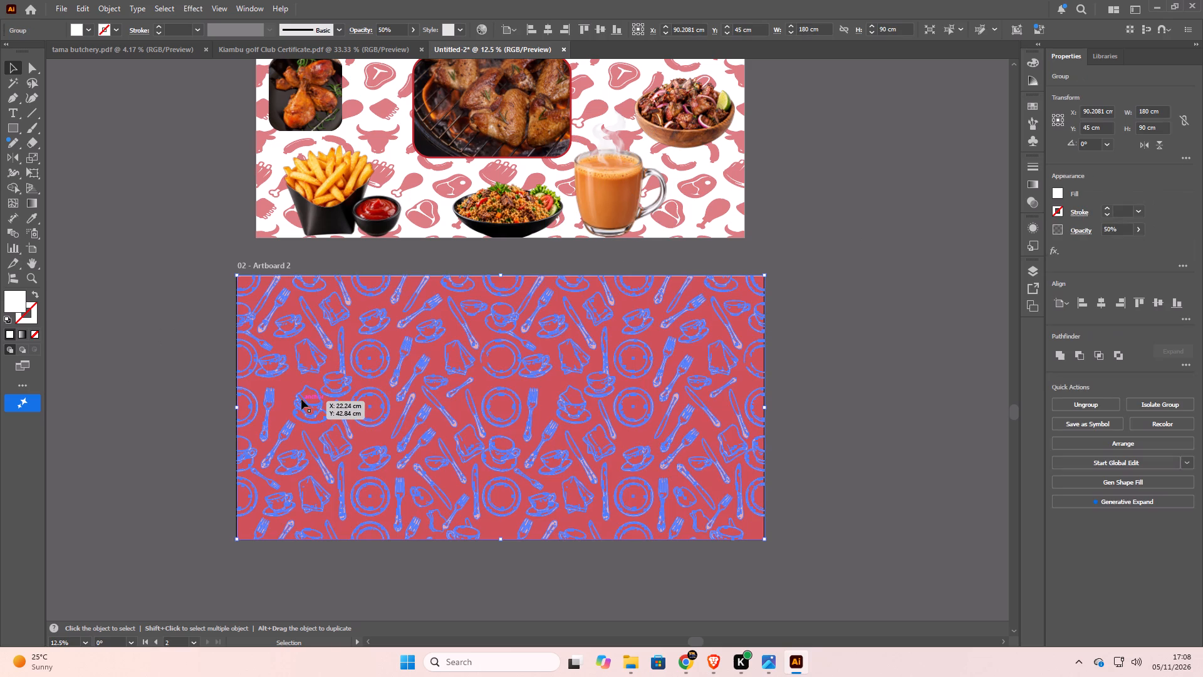
left_click(301, 399)
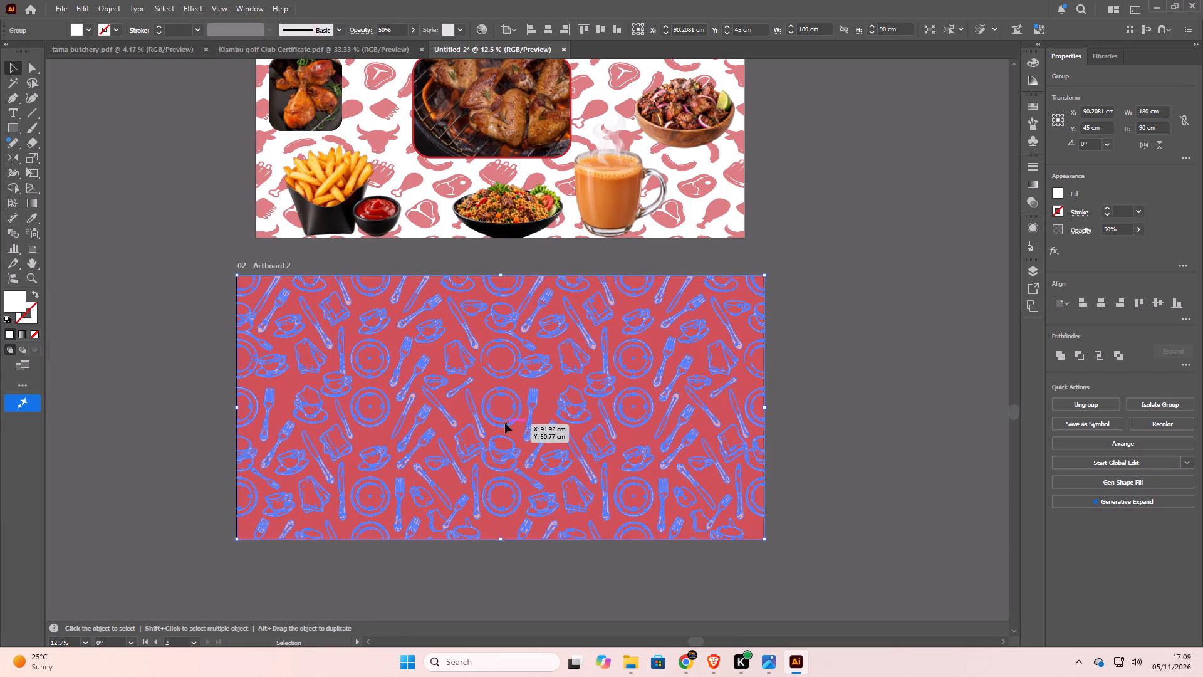
key("ctrl+2")
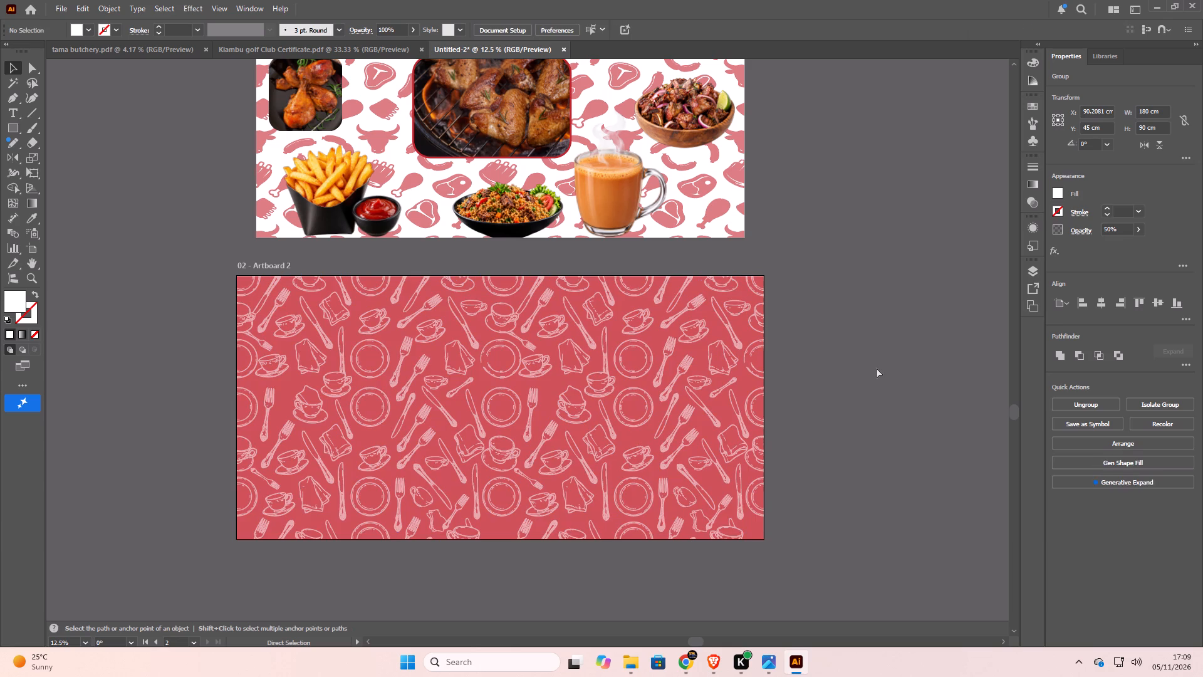
left_click(364, 434)
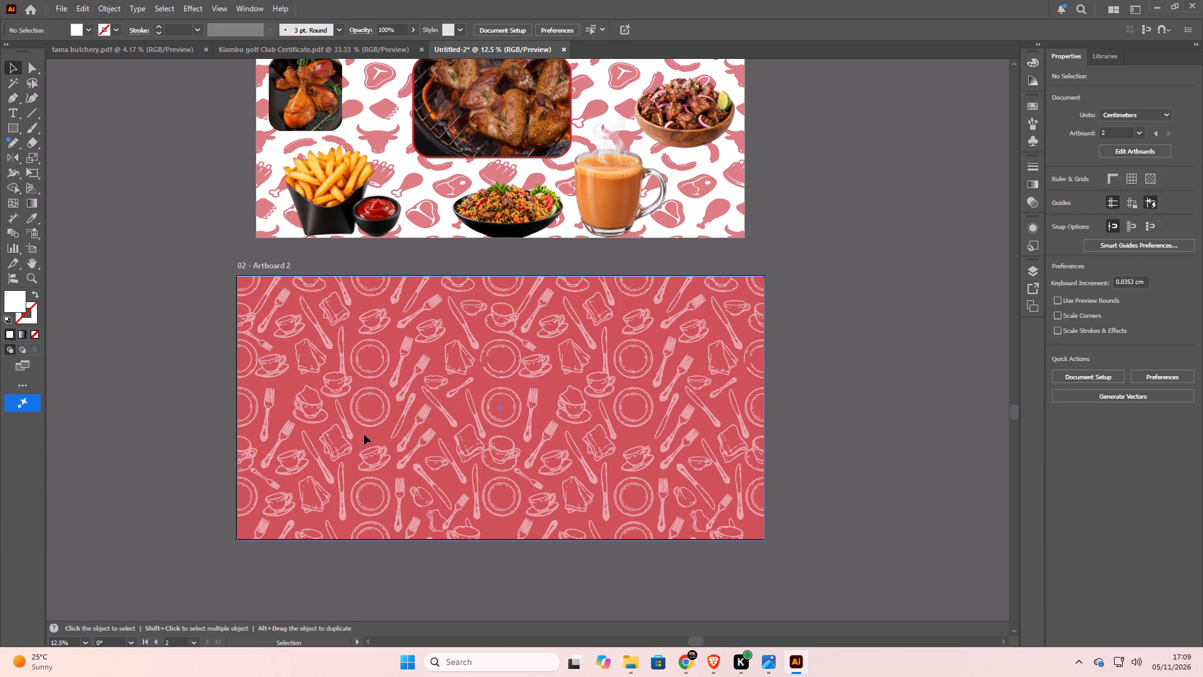
key("ctrl+2")
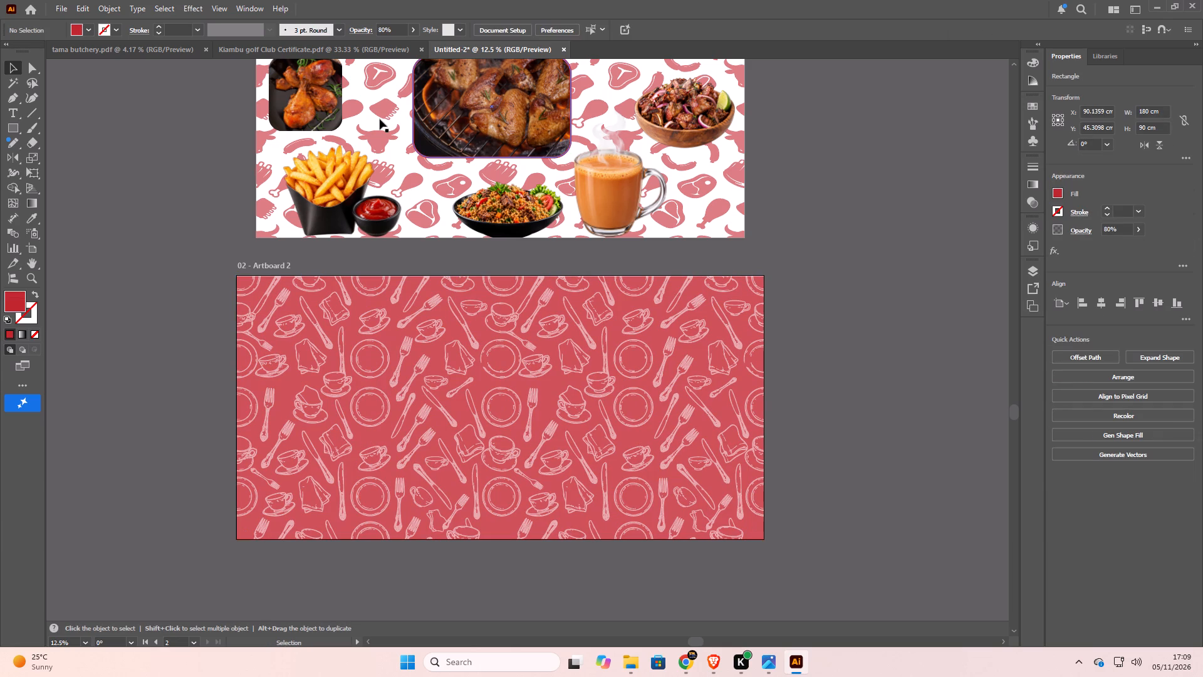
Set the opacity of the red meat-icon pattern on Artboard 1 to 80%.
left_click(716, 207)
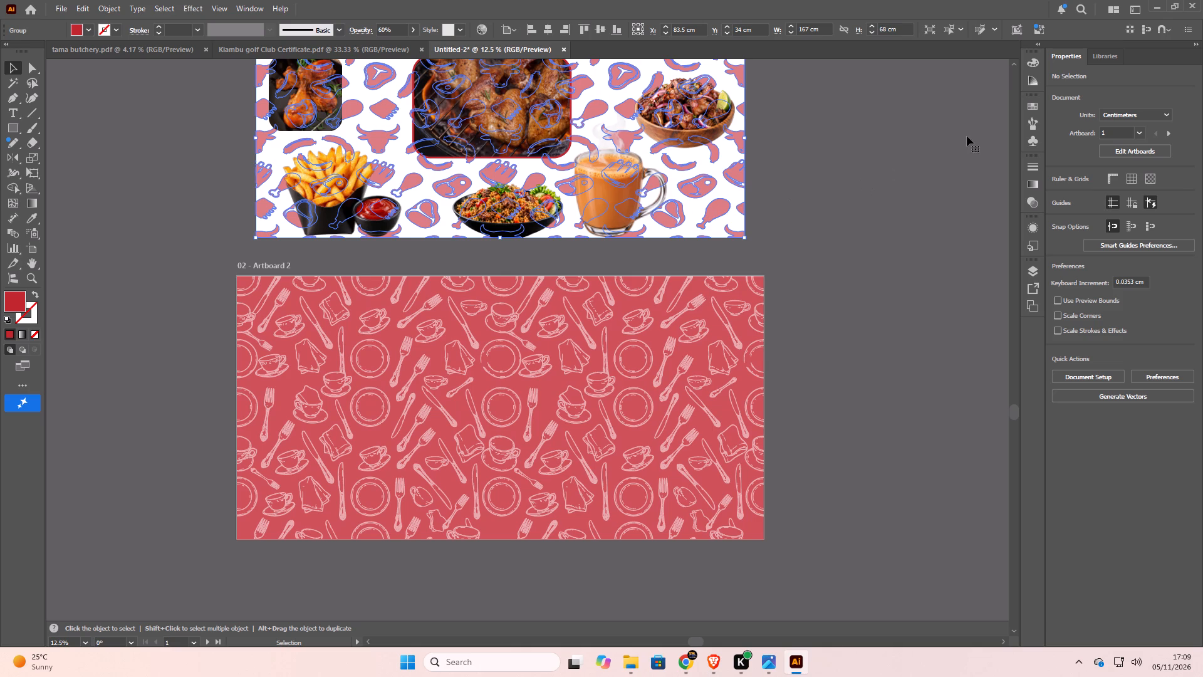
scroll(967, 136, "up", 1)
scroll(805, 192, "up", 5)
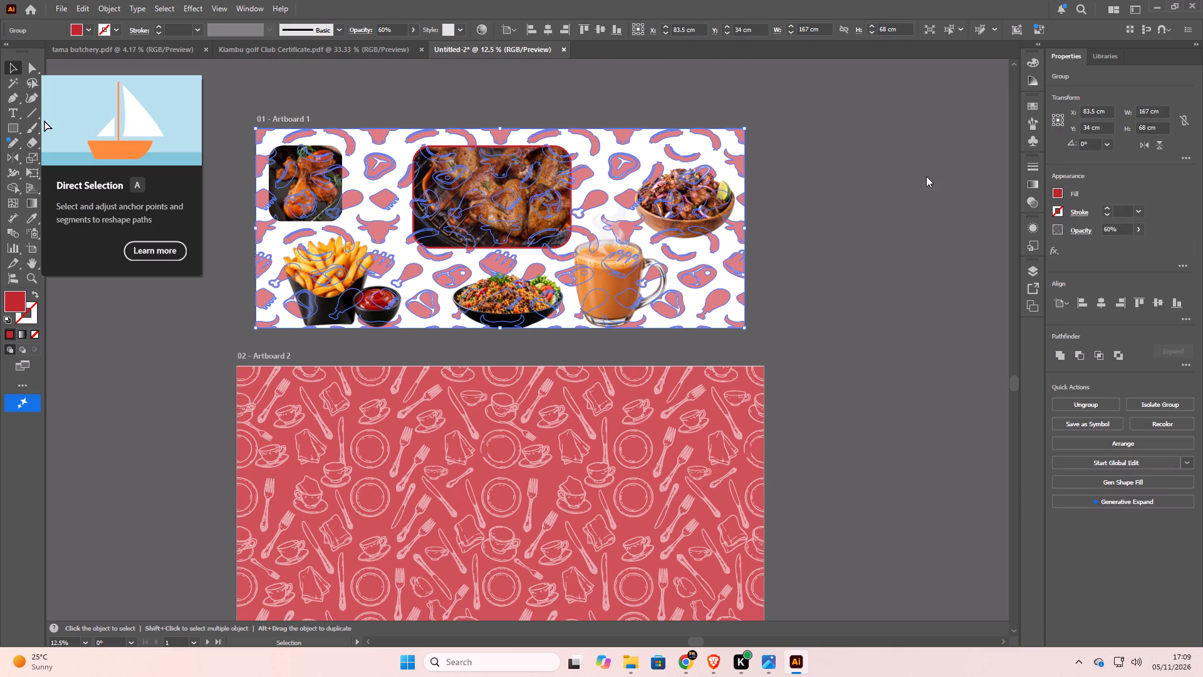
left_click(1105, 228)
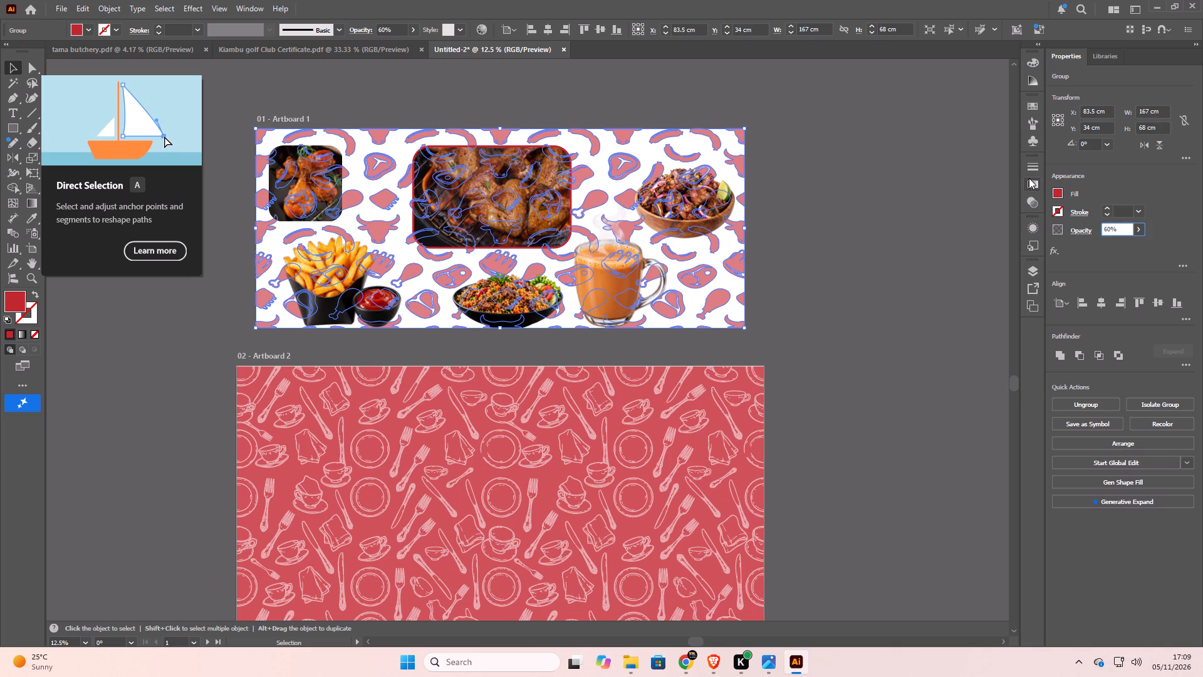
key("Delete")
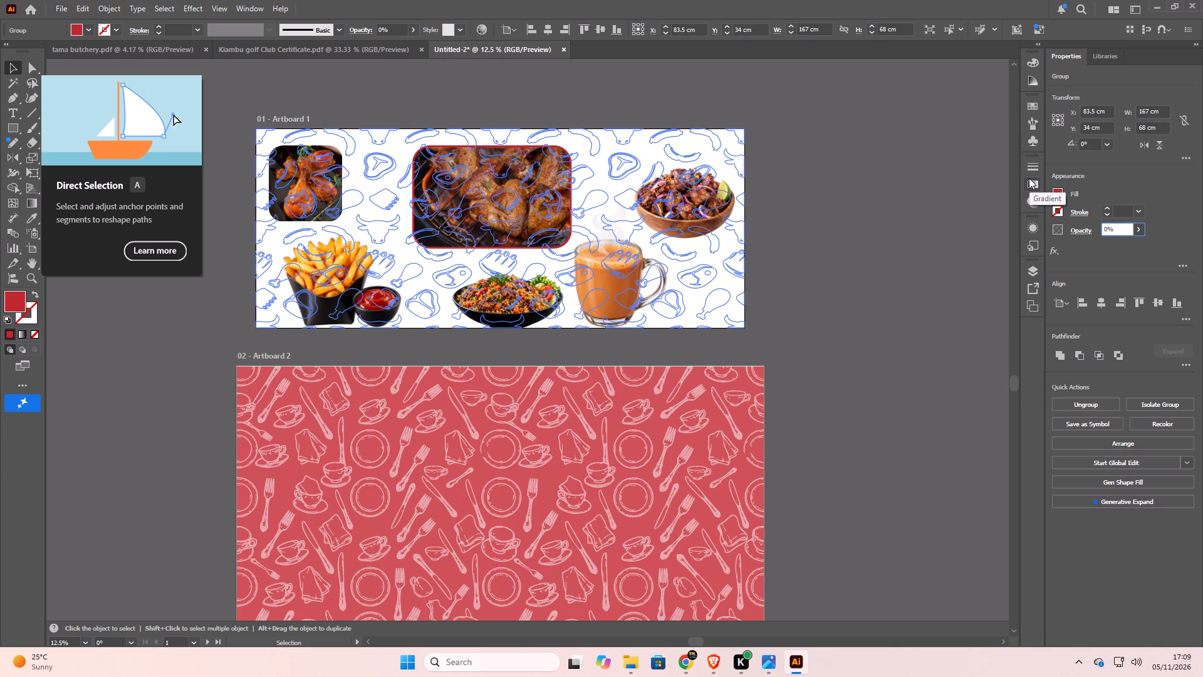
key("8")
key("Return")
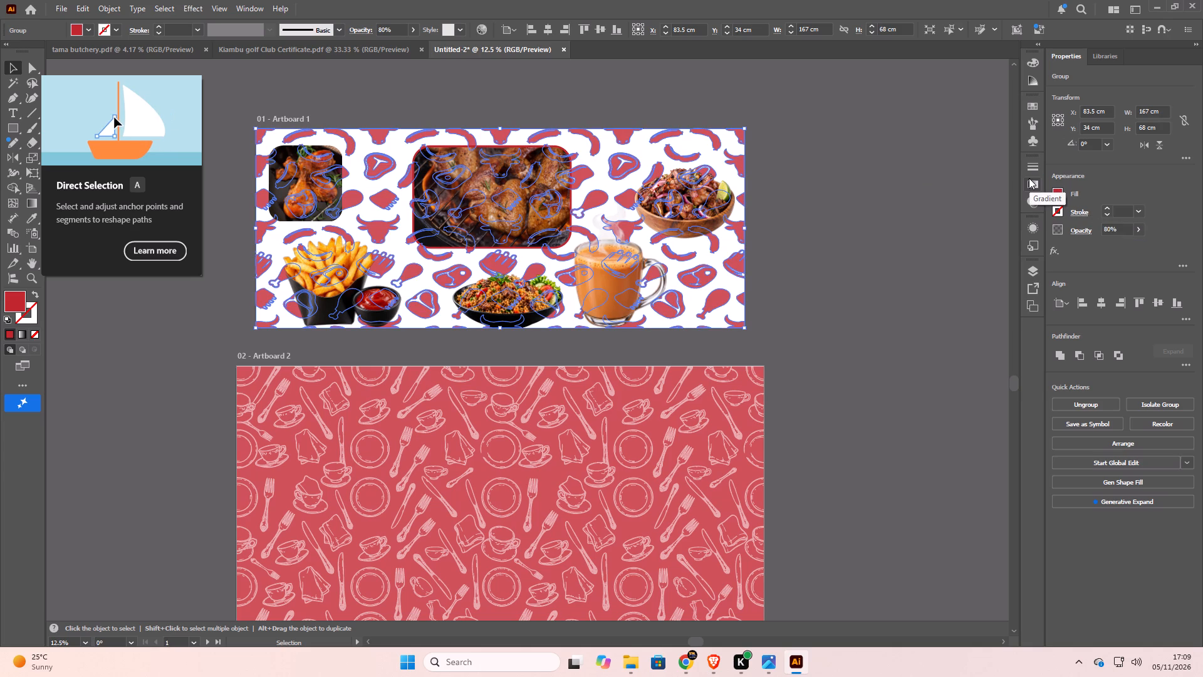
left_click(836, 247)
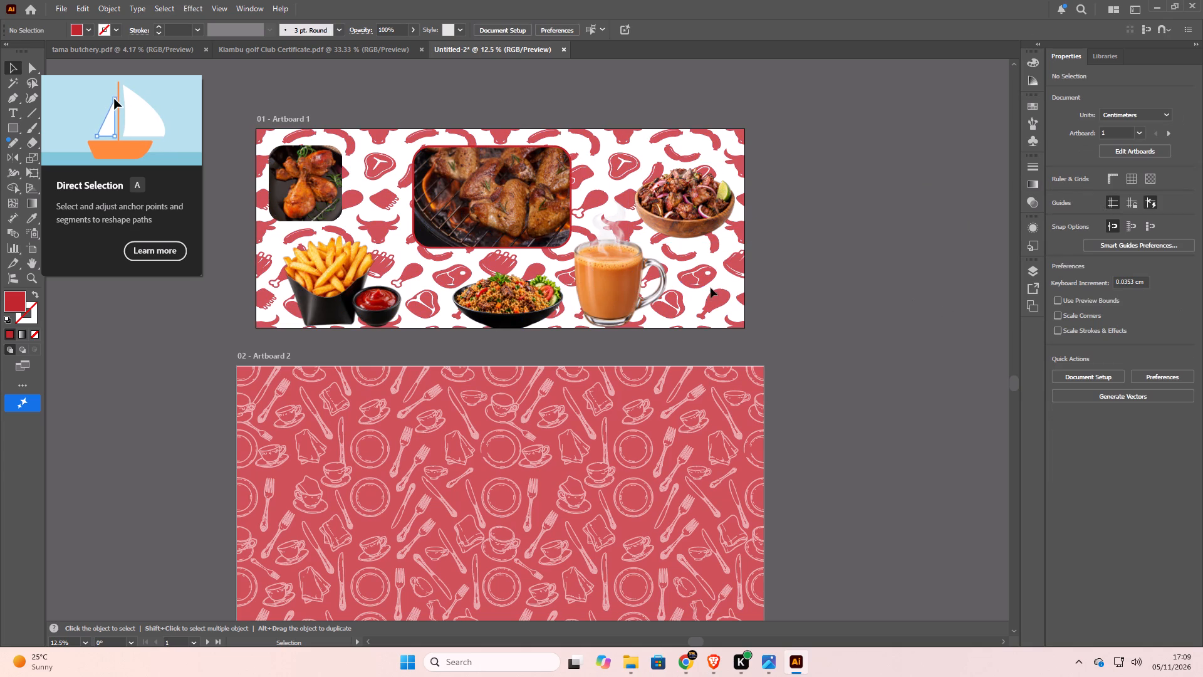
Lock the red meat-icon pattern on Artboard 1.
left_click(702, 285)
key("ctrl+2")
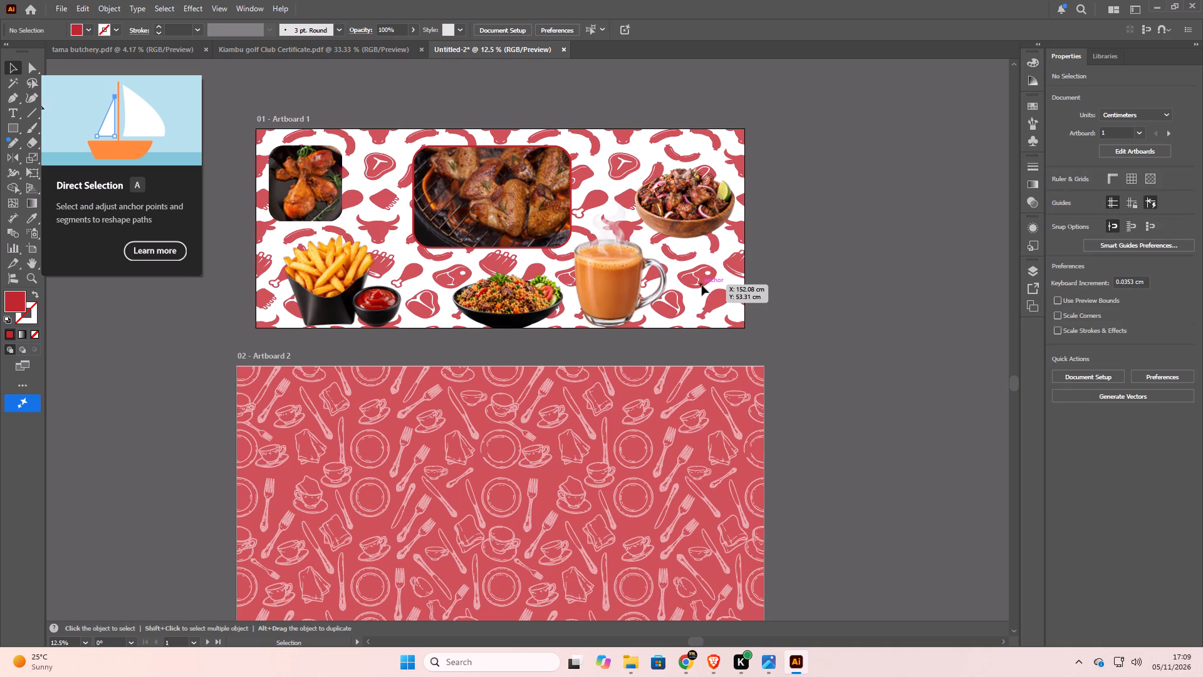
left_click(908, 390)
Import the Rice and Hearty Pea Stew Bowl-Photoroom, Sizzling Charred Meat on the Grill and images (19) pictures from Downloads beside Artboard 2.
scroll(908, 390, "down", 6)
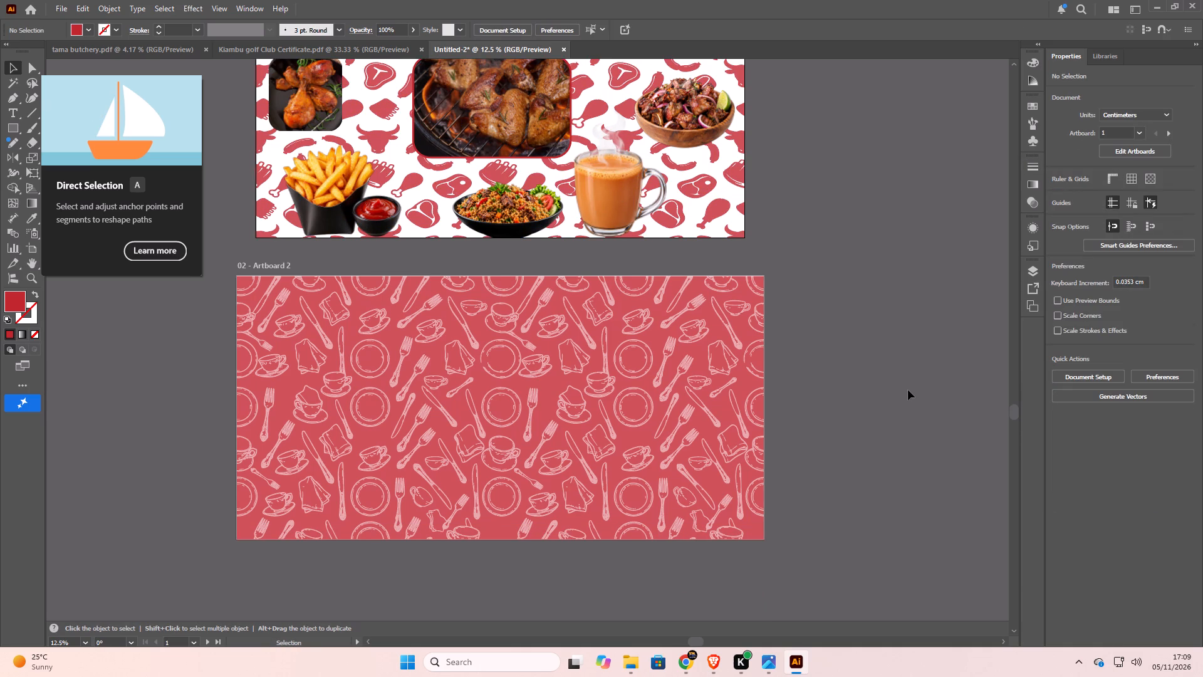
scroll(908, 390, "down", 5)
scroll(908, 390, "up", 1)
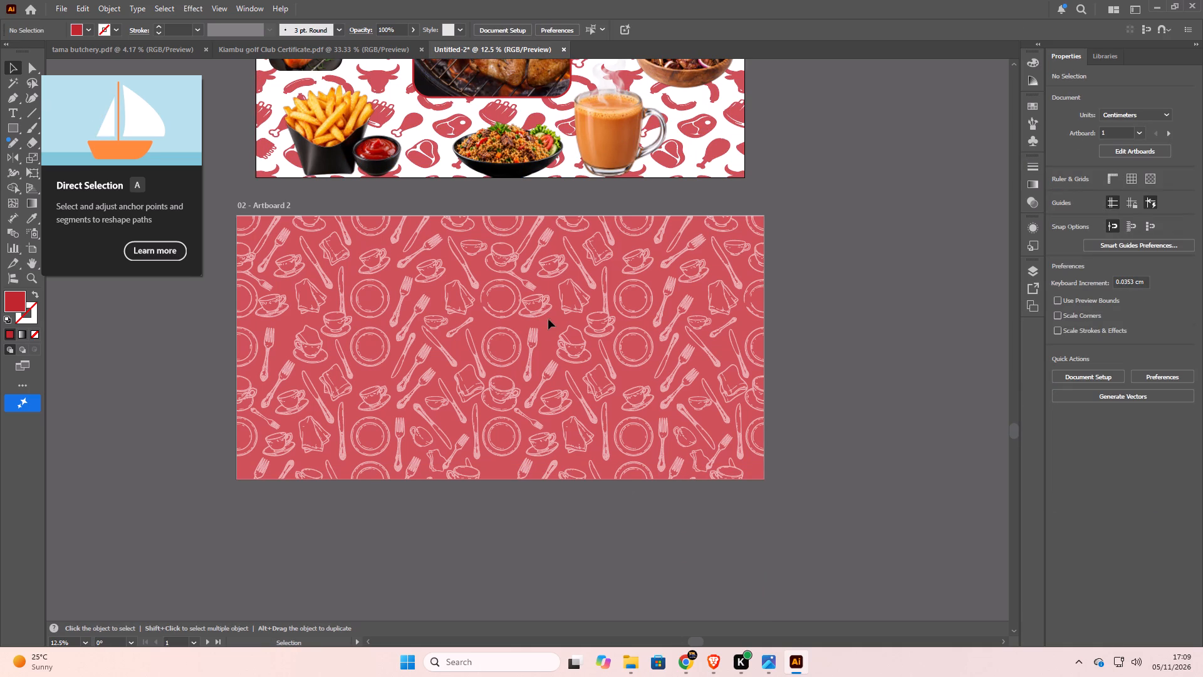
left_click(627, 668)
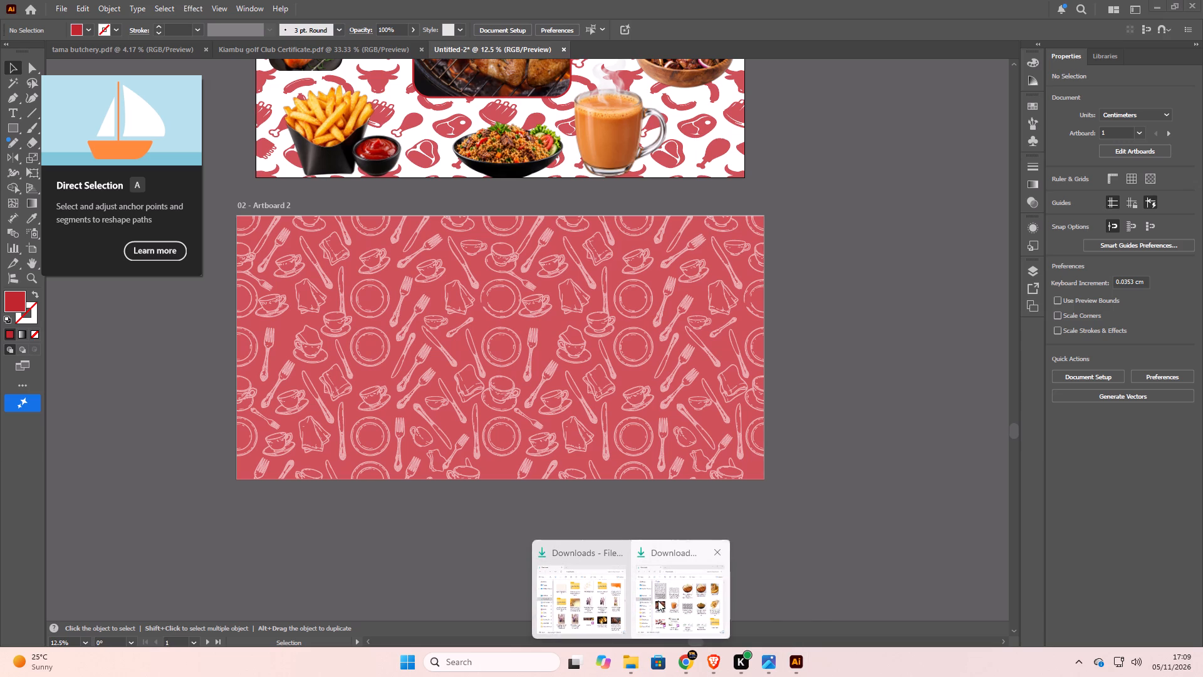
left_click(676, 604)
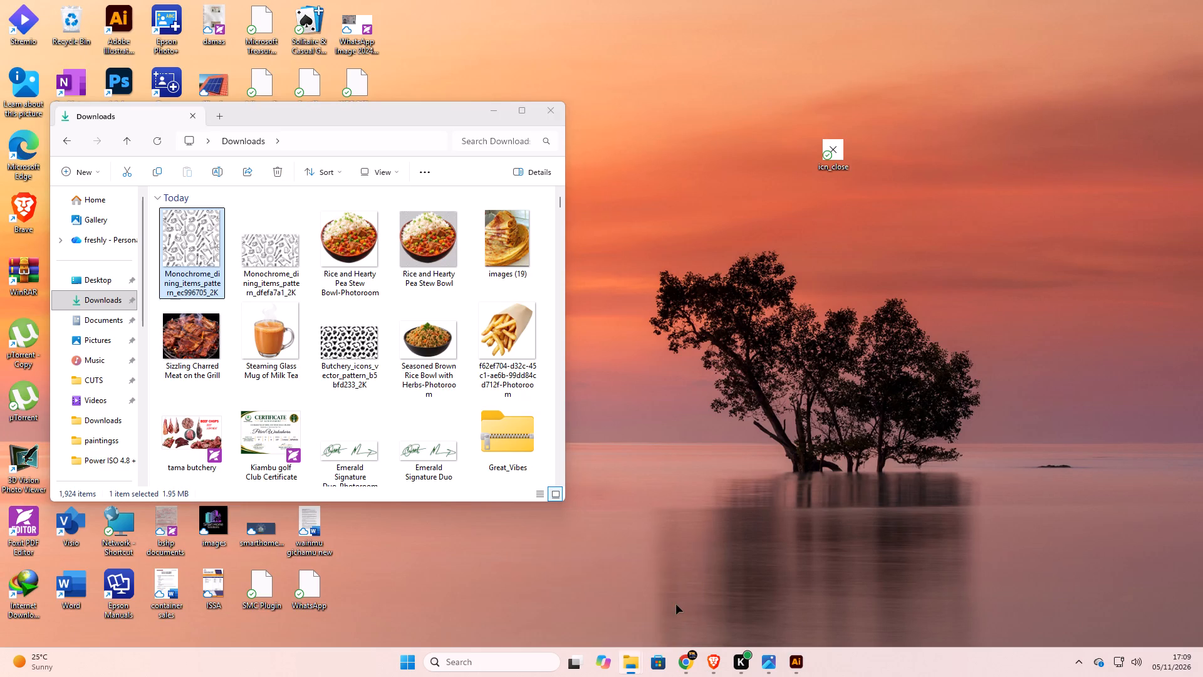
left_click(156, 150)
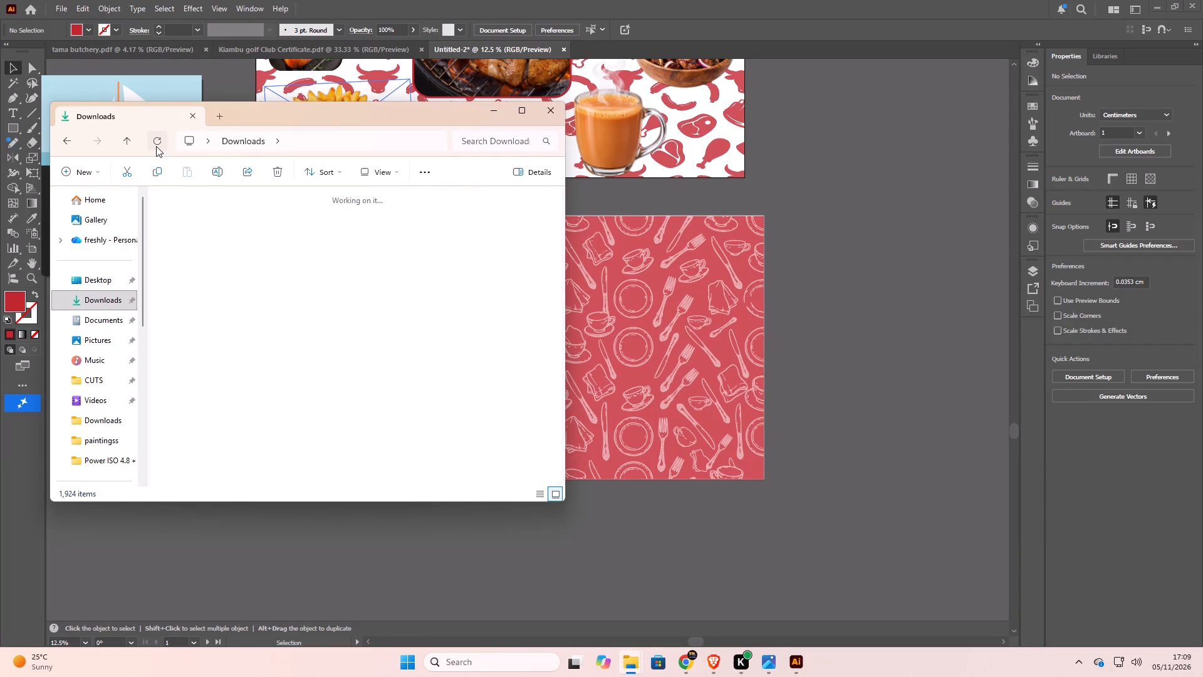
left_click(350, 247)
left_click_drag(350, 227, 764, 312)
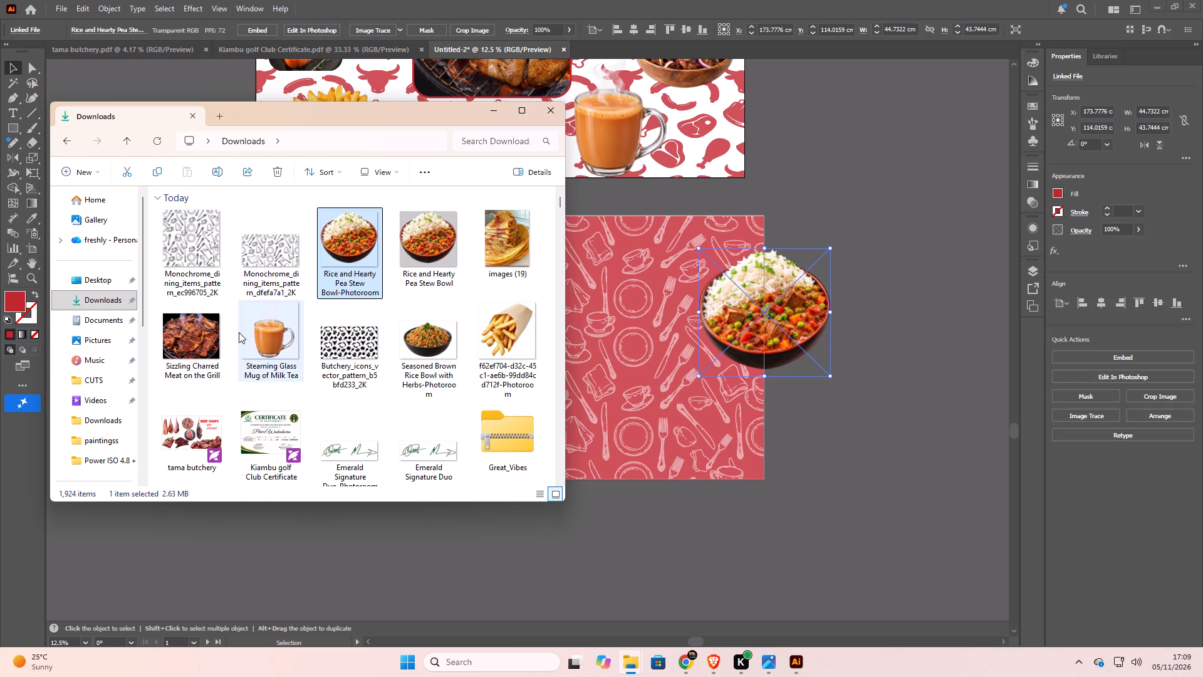
left_click_drag(211, 331, 854, 483)
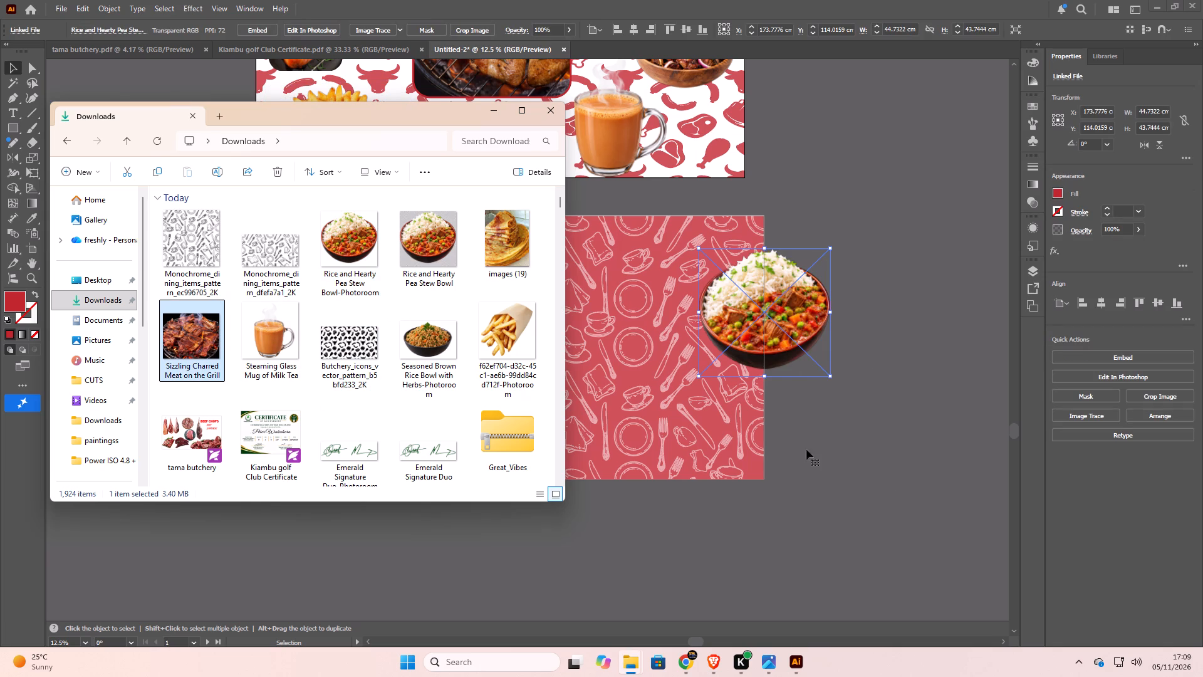
left_click(501, 243)
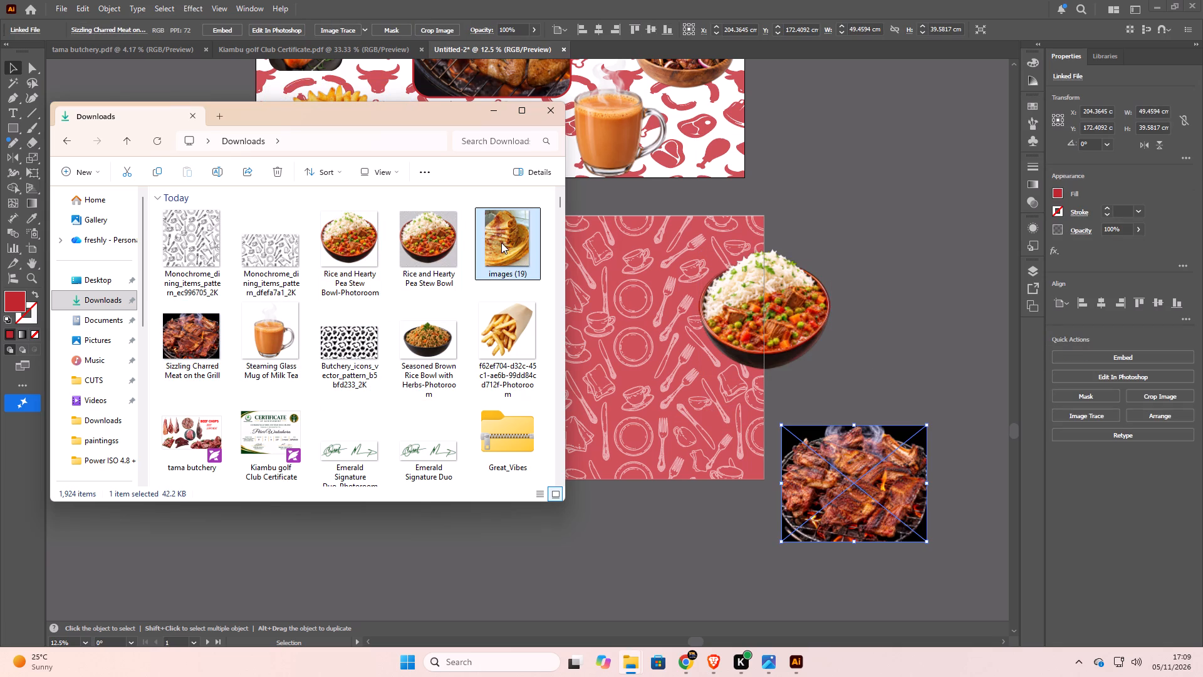
left_click_drag(501, 241, 899, 276)
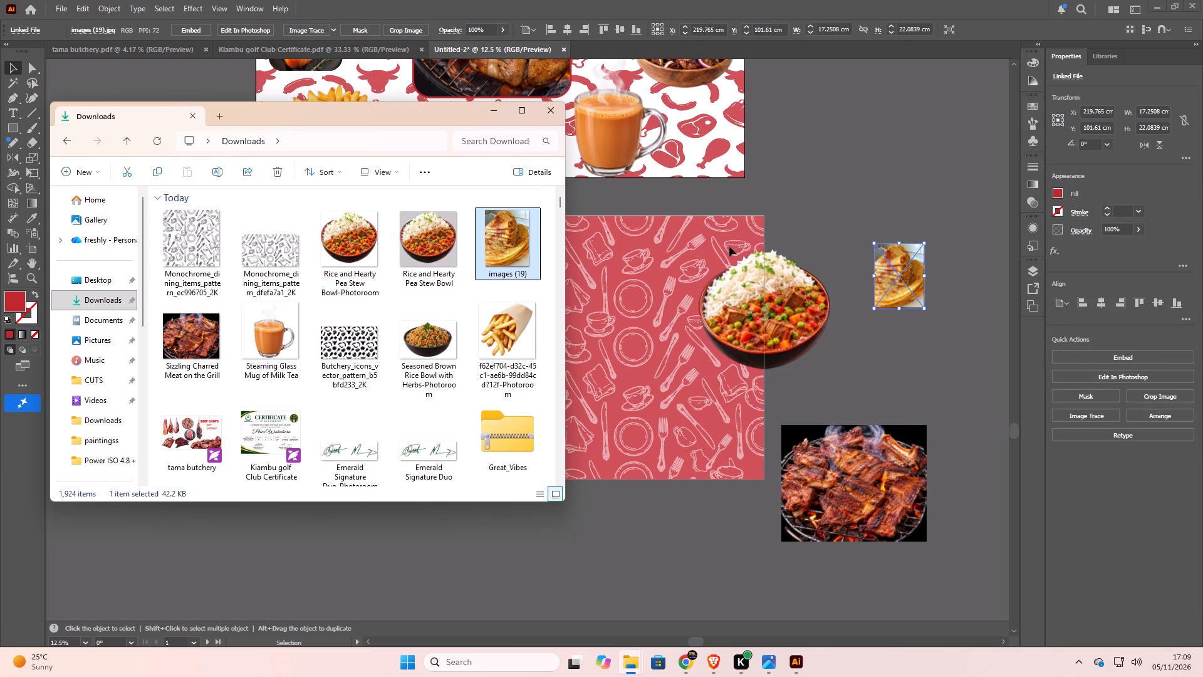
scroll(610, 264, "down", 2)
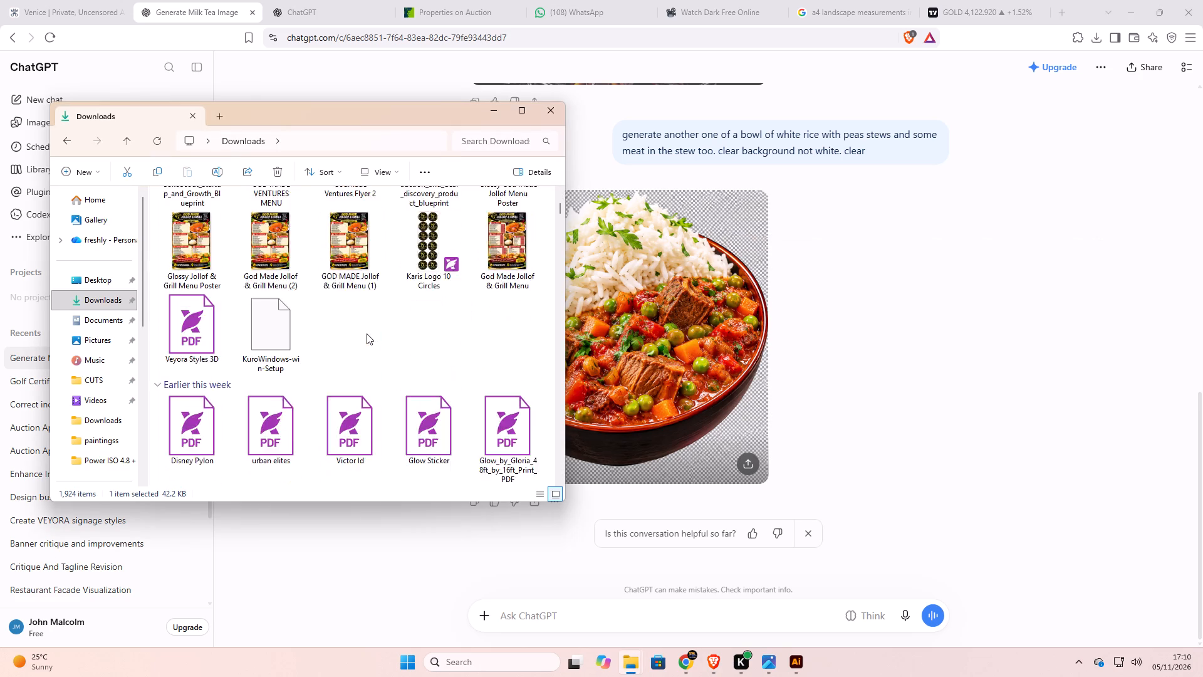
scroll(367, 333, "down", 5)
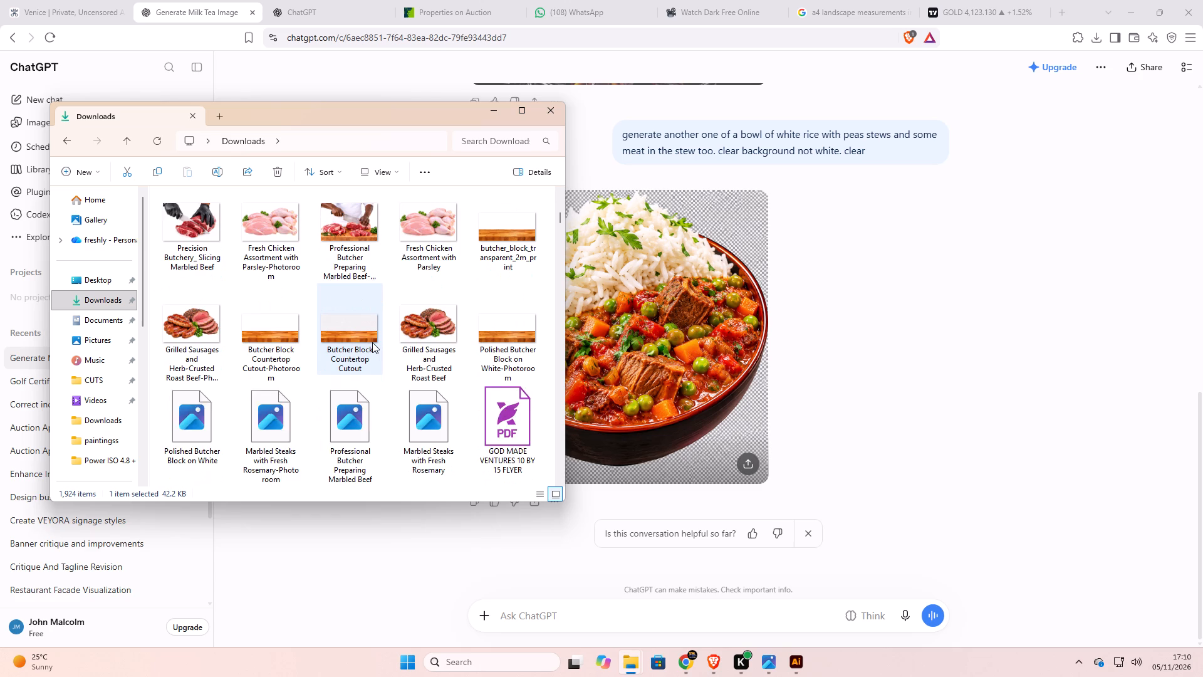
scroll(372, 342, "down", 5)
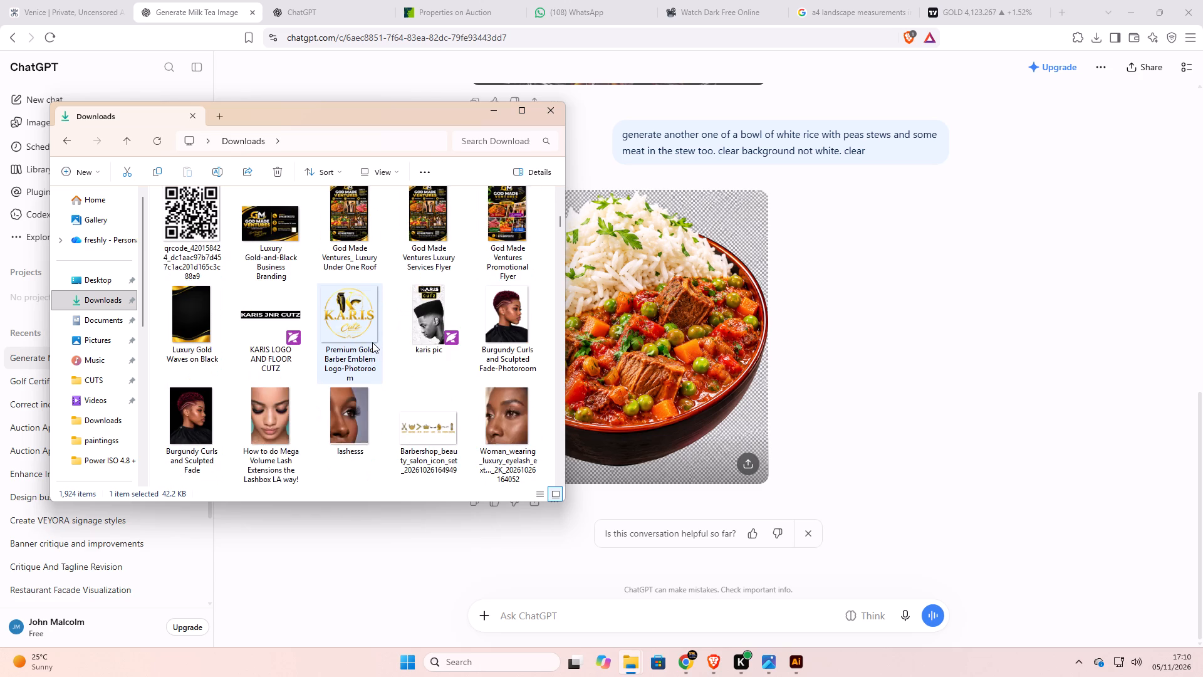
scroll(372, 342, "down", 5)
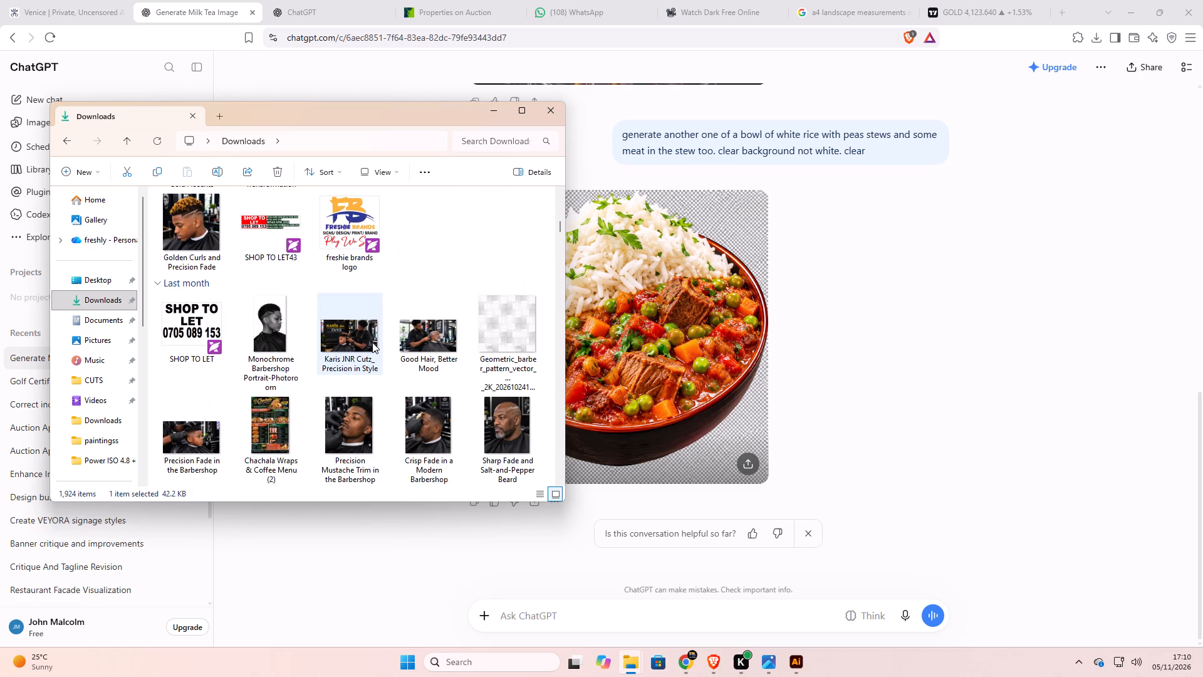
scroll(372, 342, "down", 4)
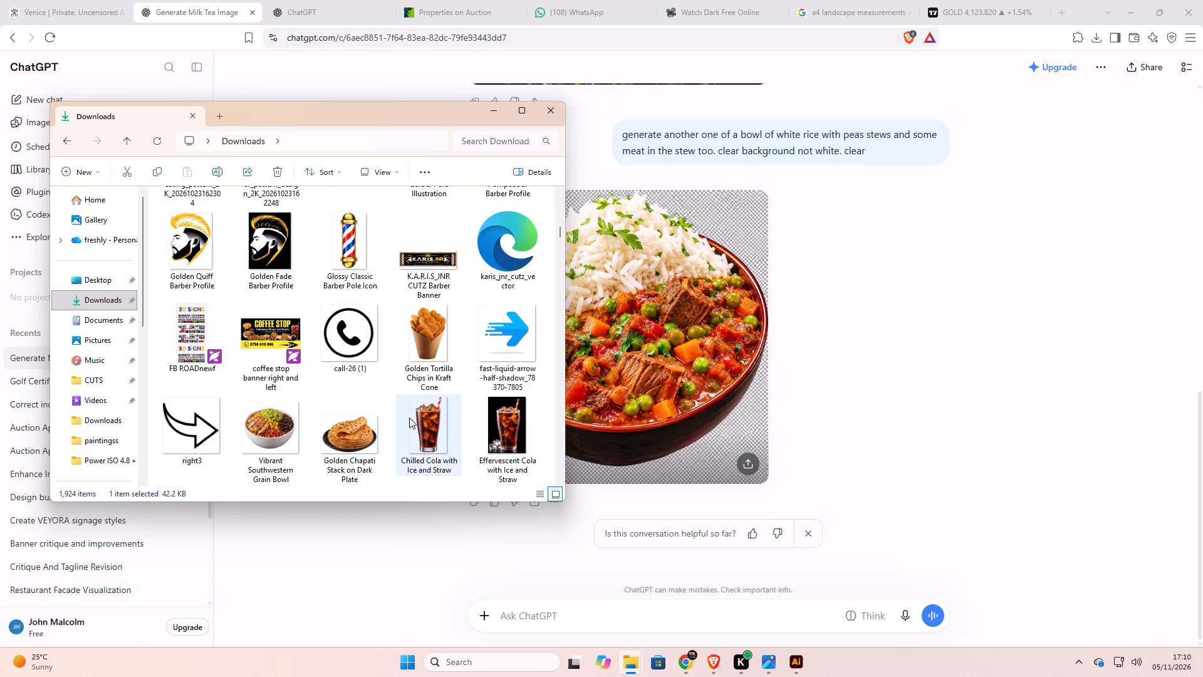
left_click(431, 417)
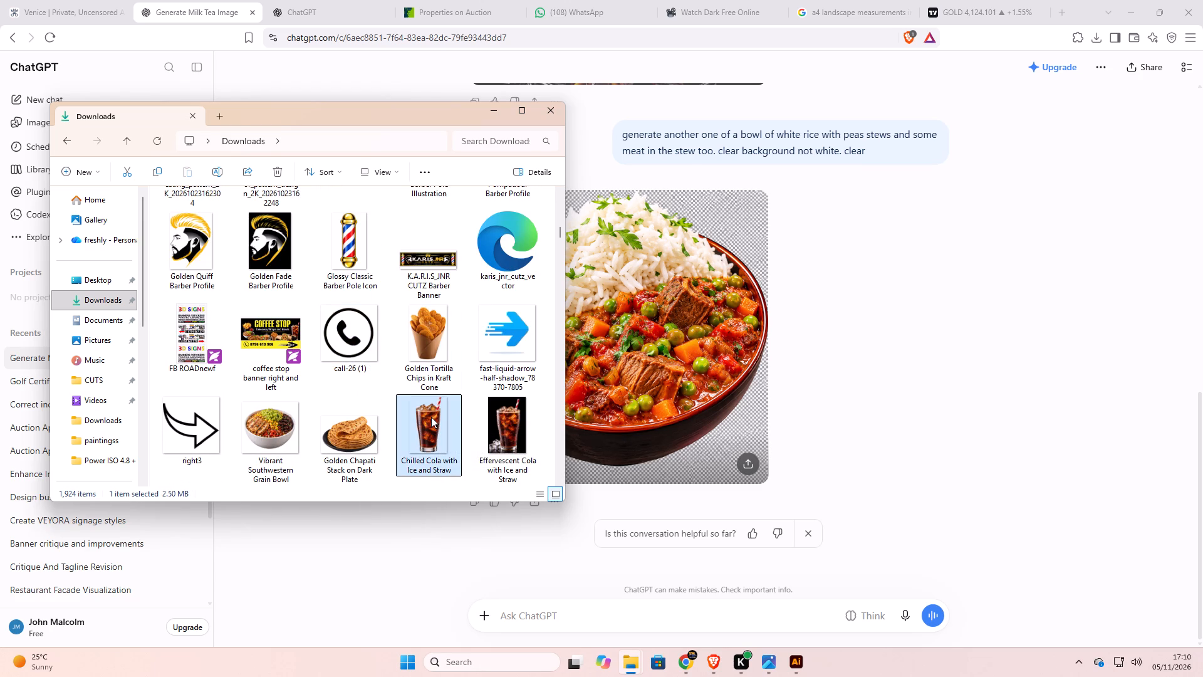
left_click_drag(424, 435, 831, 392)
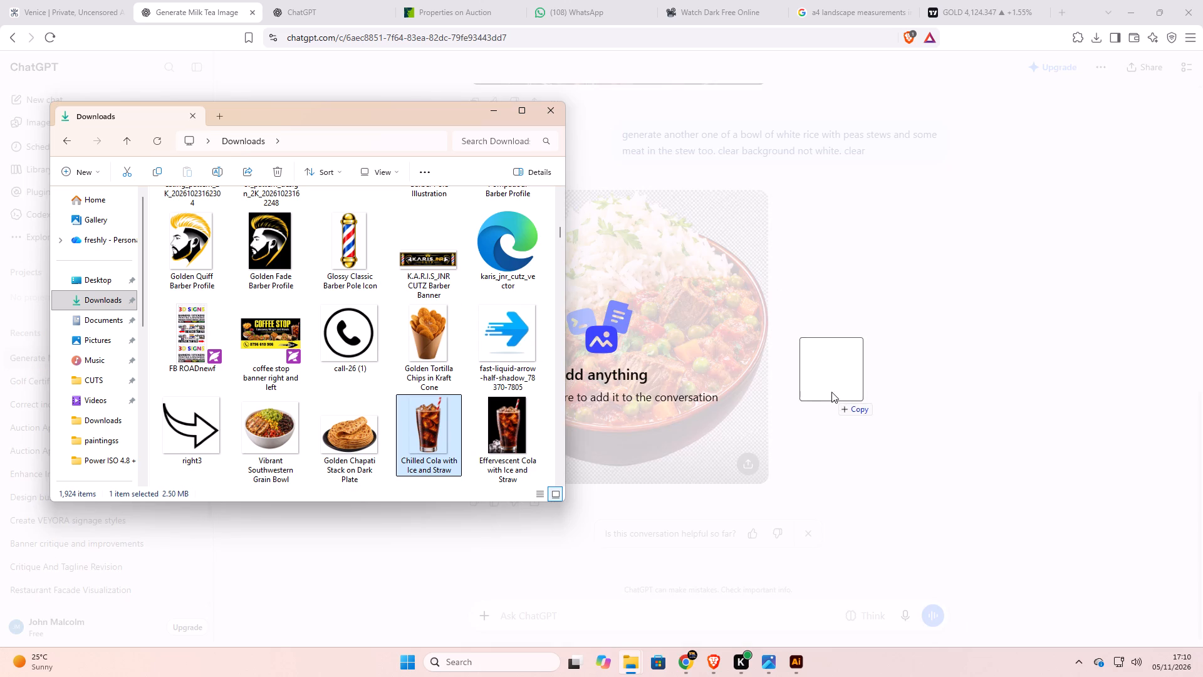
left_click_drag(831, 392, 266, 360)
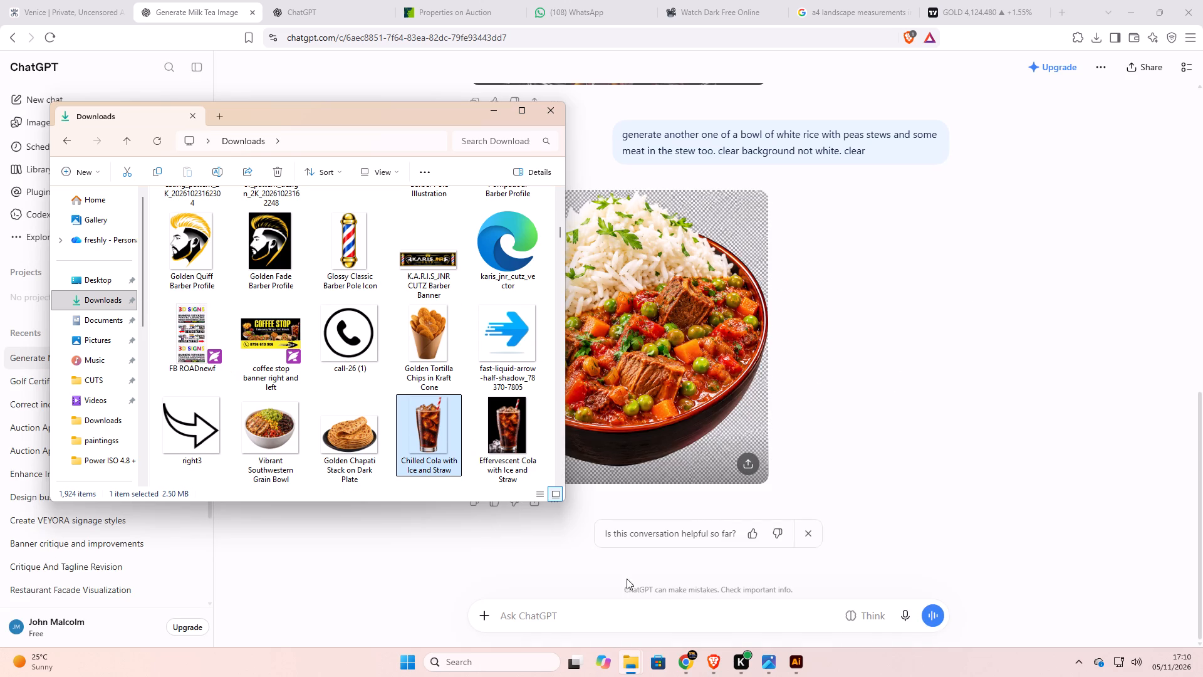
left_click(809, 668)
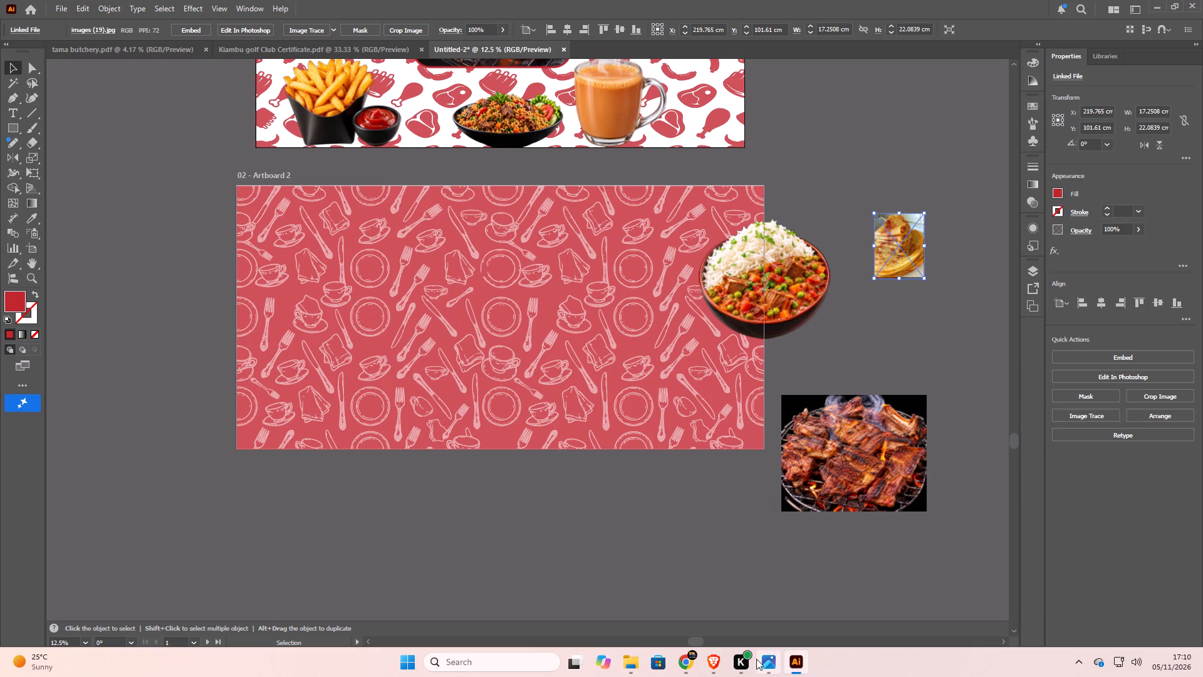
key("alt+Tab")
left_click_drag(442, 434, 730, 386)
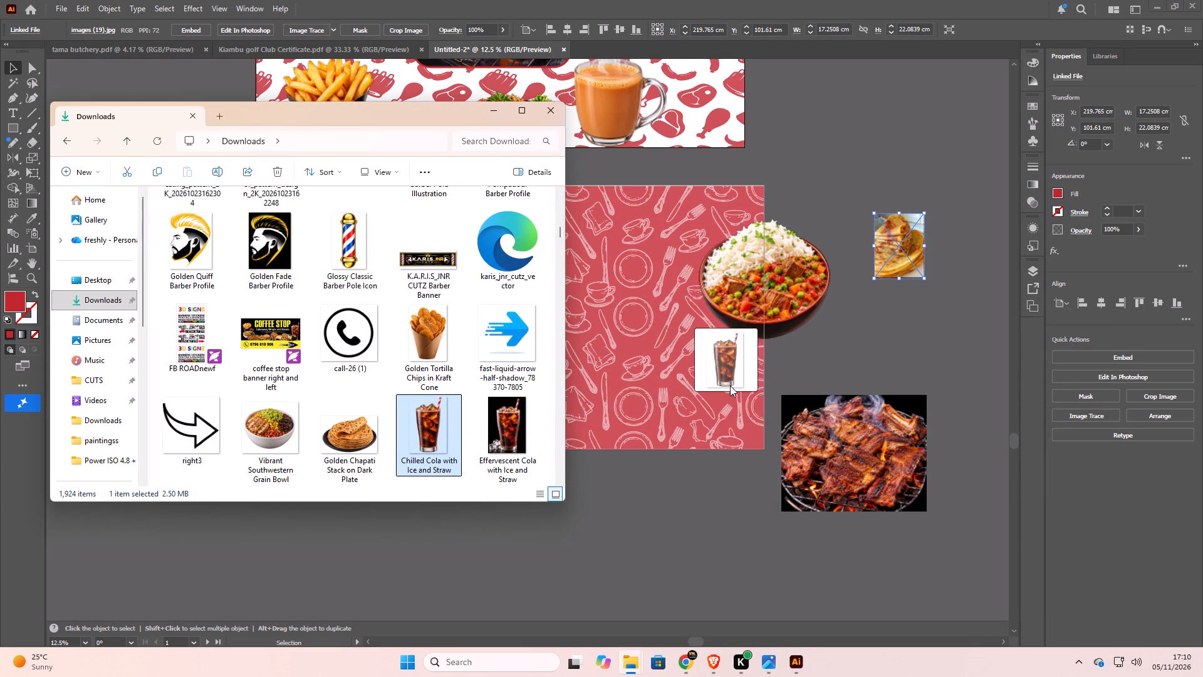
left_click_drag(730, 386, 900, 362)
left_click(622, 529)
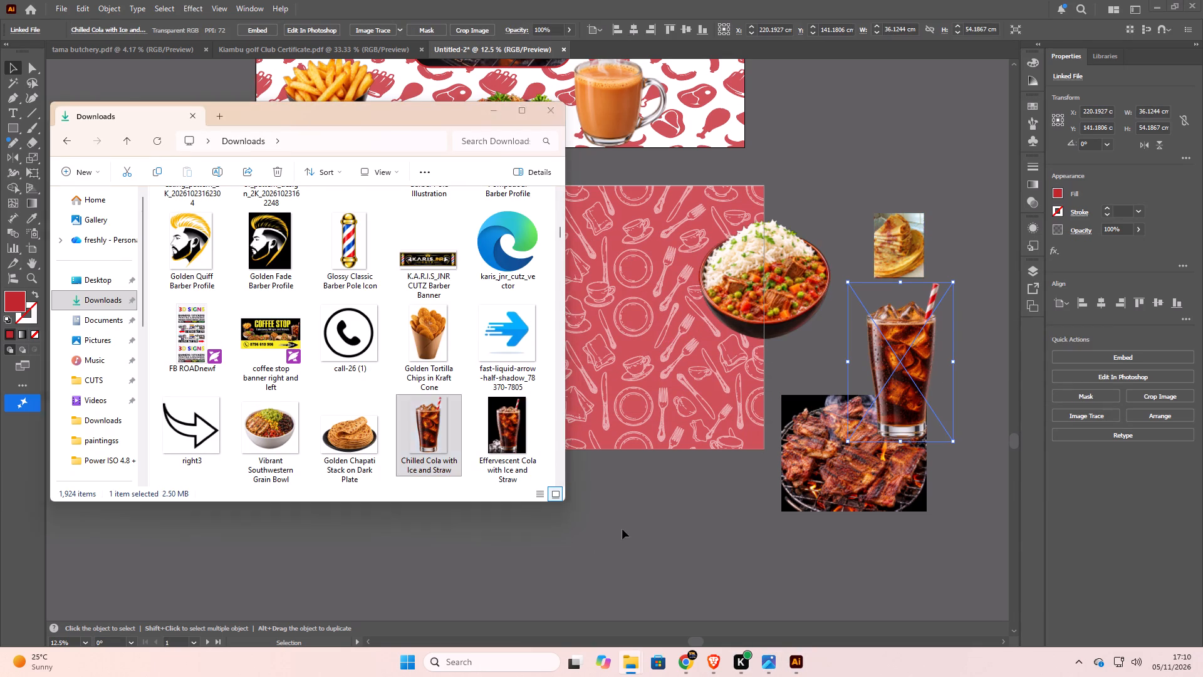
Move the rice and pea stew bowl onto the lower left area of Artboard 2.
left_click(789, 276)
right_click(789, 276)
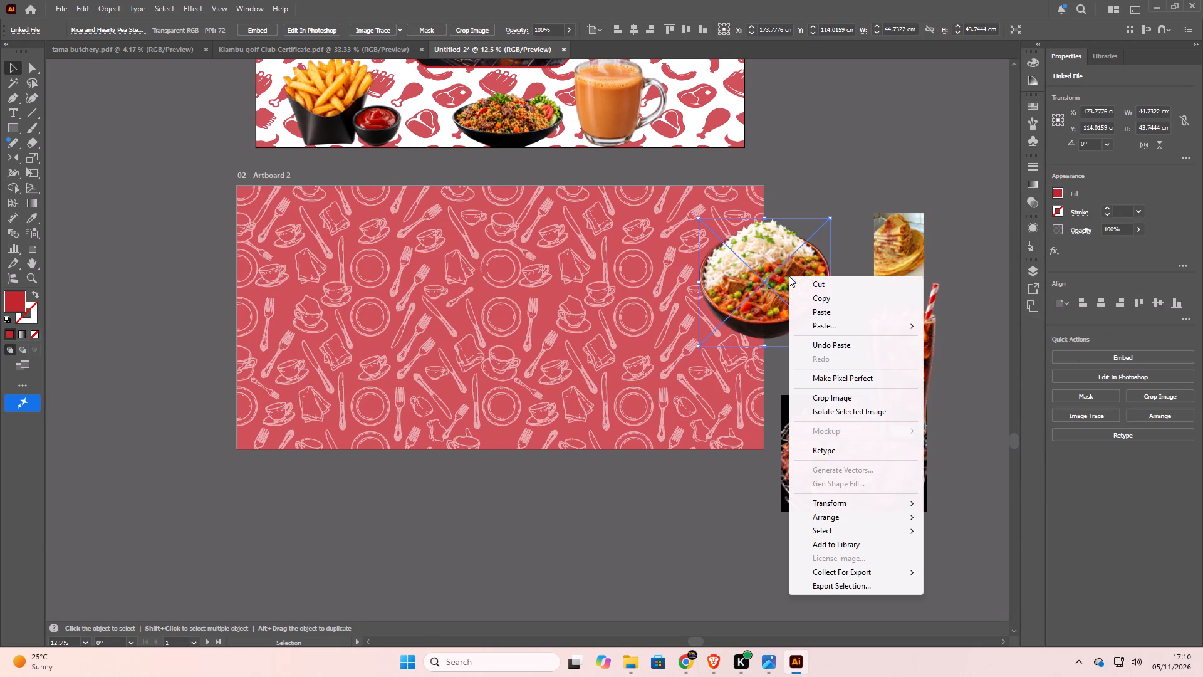
left_click(790, 280)
left_click(790, 244)
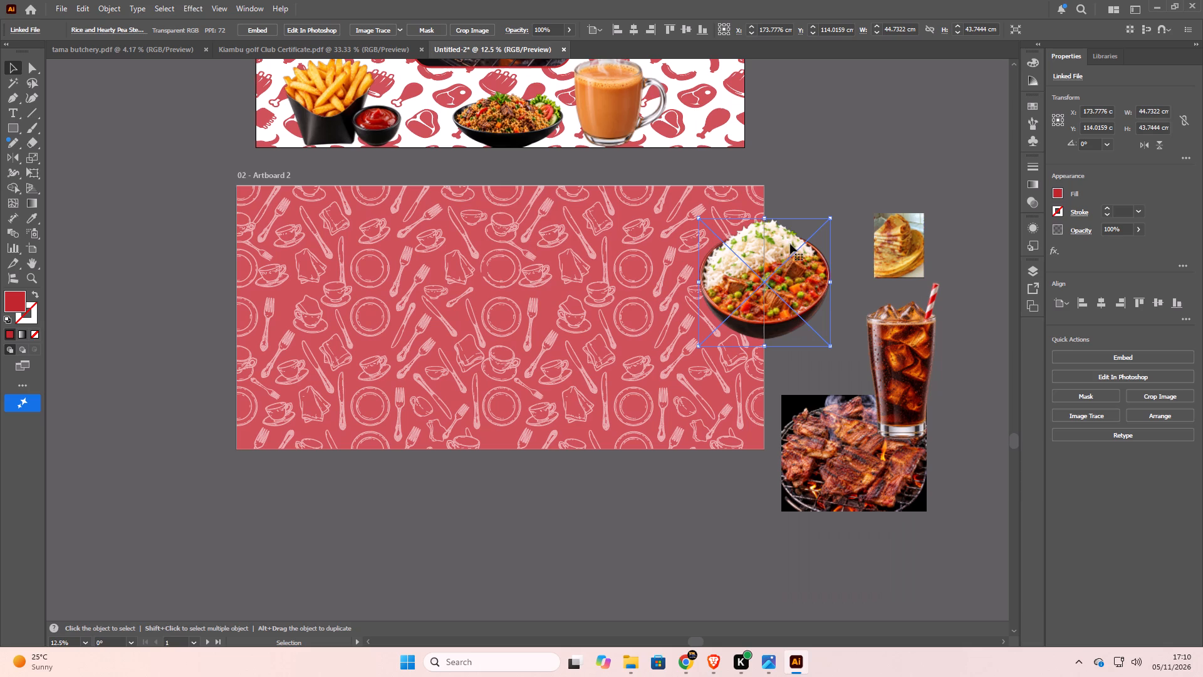
left_click_drag(789, 262, 247, 310)
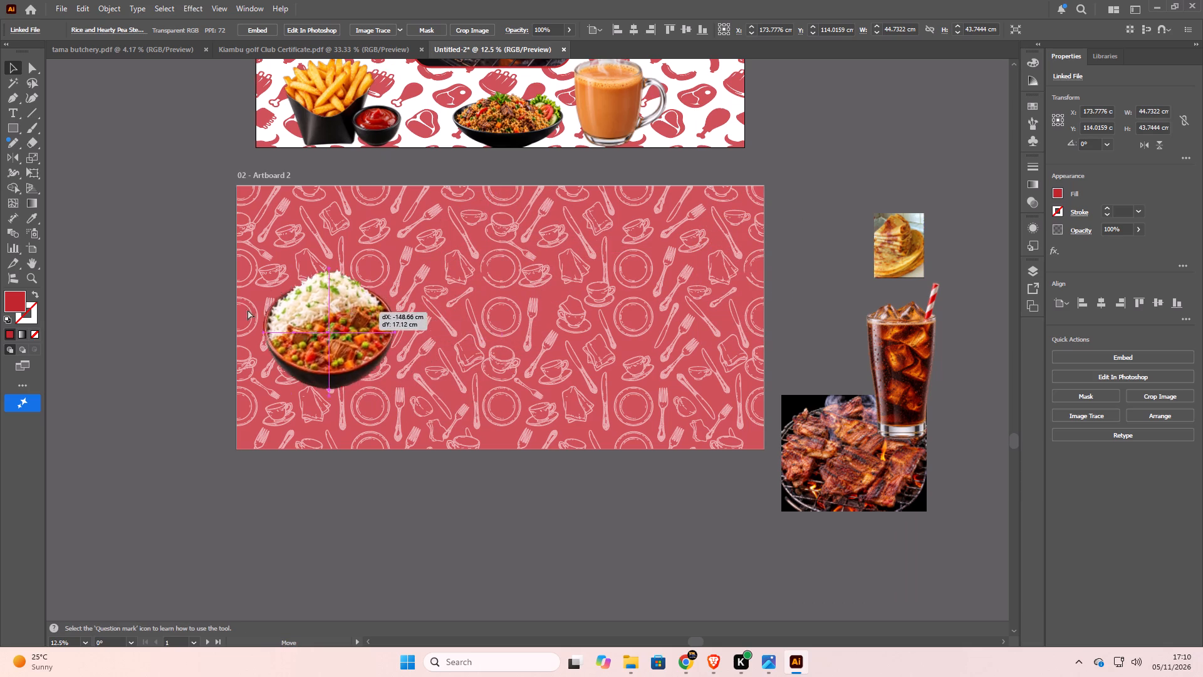
left_click_drag(247, 310, 334, 335)
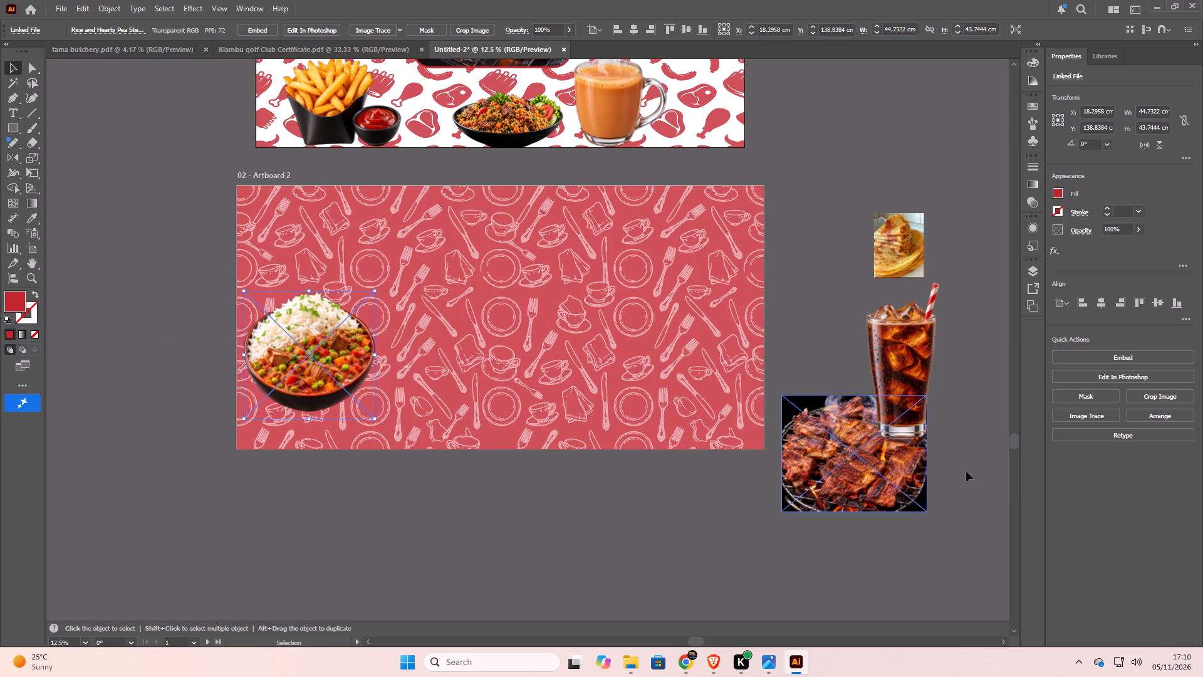
Move the charred meat image to the upper middle of Artboard 2 and enlarge it to about 60 by 45.6 cm.
left_click_drag(866, 471, 490, 284)
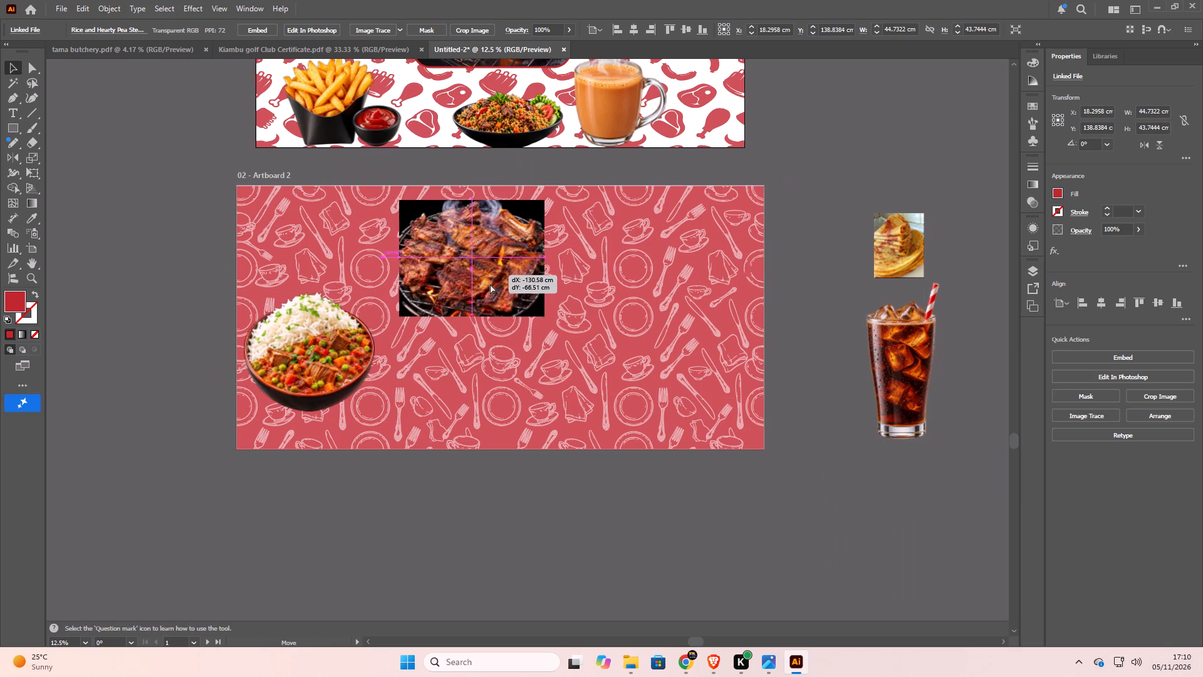
left_click_drag(490, 284, 497, 293)
left_click_drag(555, 335, 588, 352)
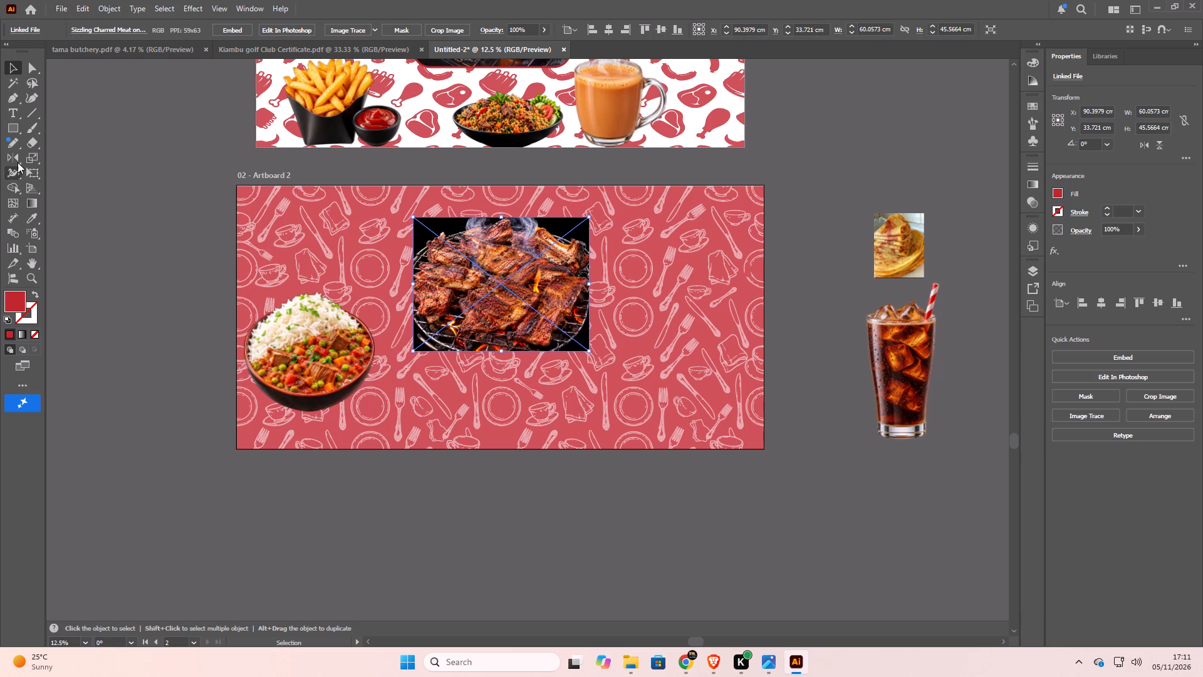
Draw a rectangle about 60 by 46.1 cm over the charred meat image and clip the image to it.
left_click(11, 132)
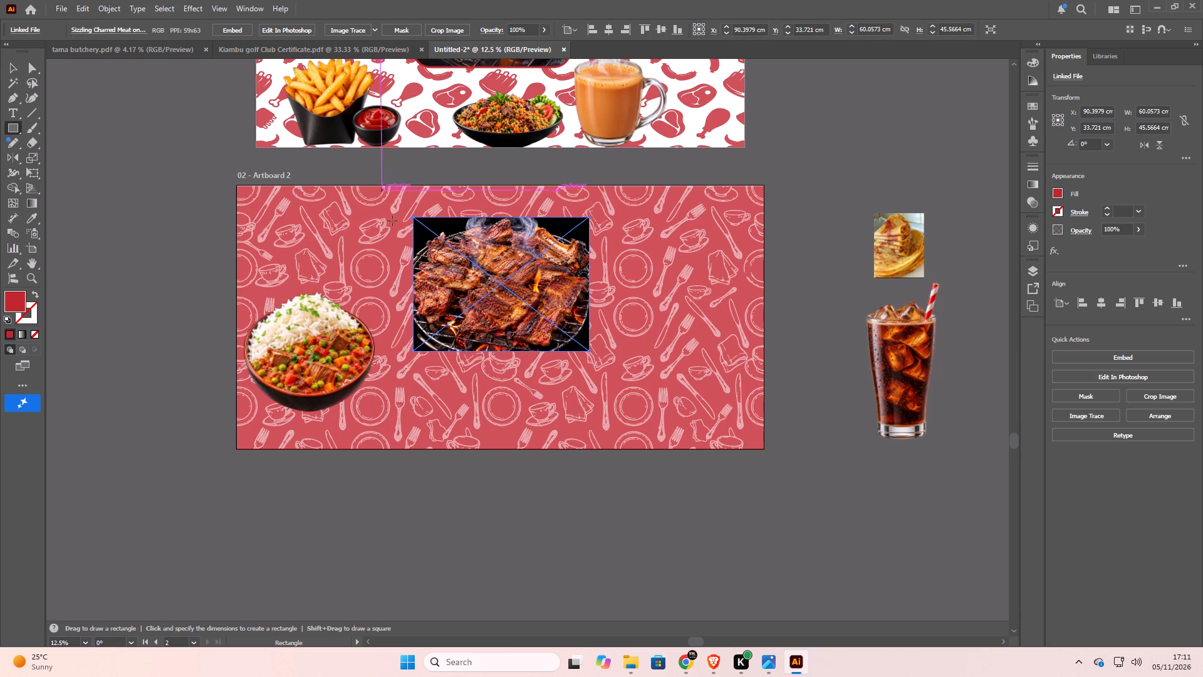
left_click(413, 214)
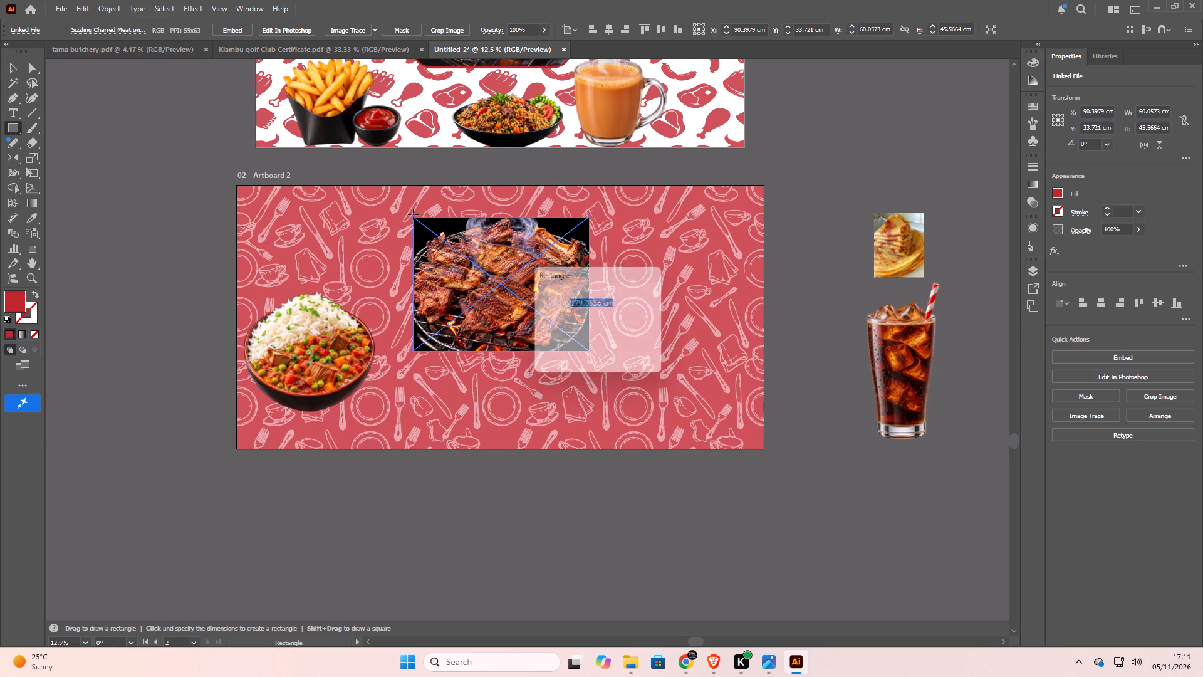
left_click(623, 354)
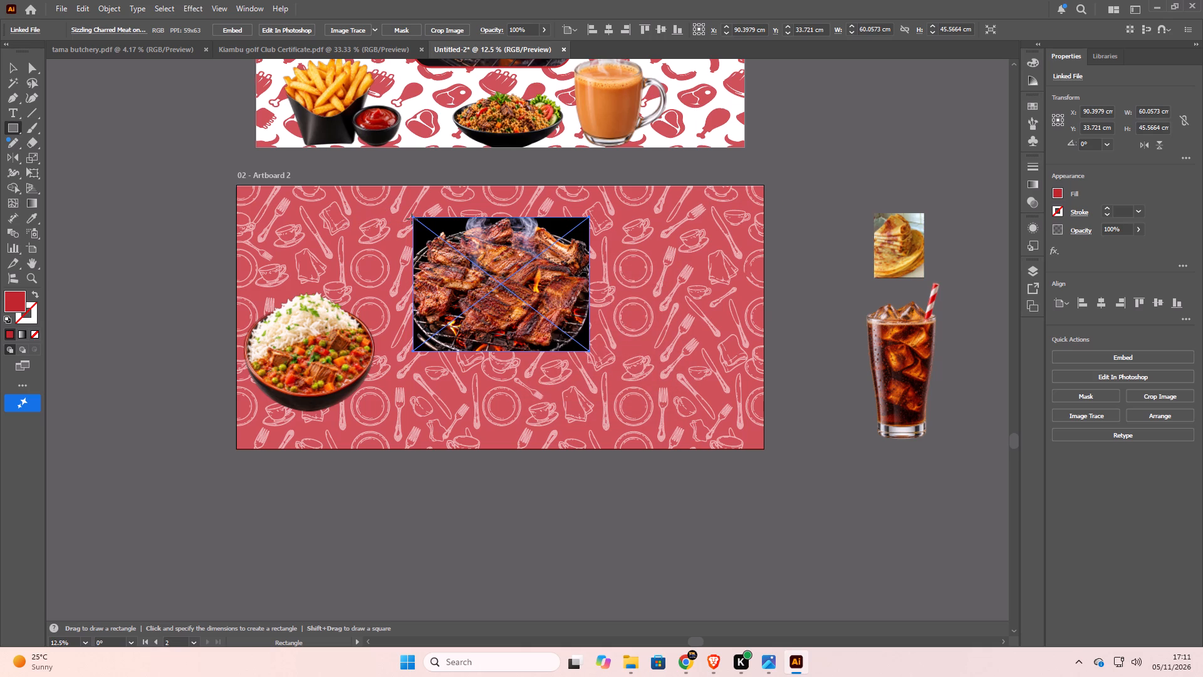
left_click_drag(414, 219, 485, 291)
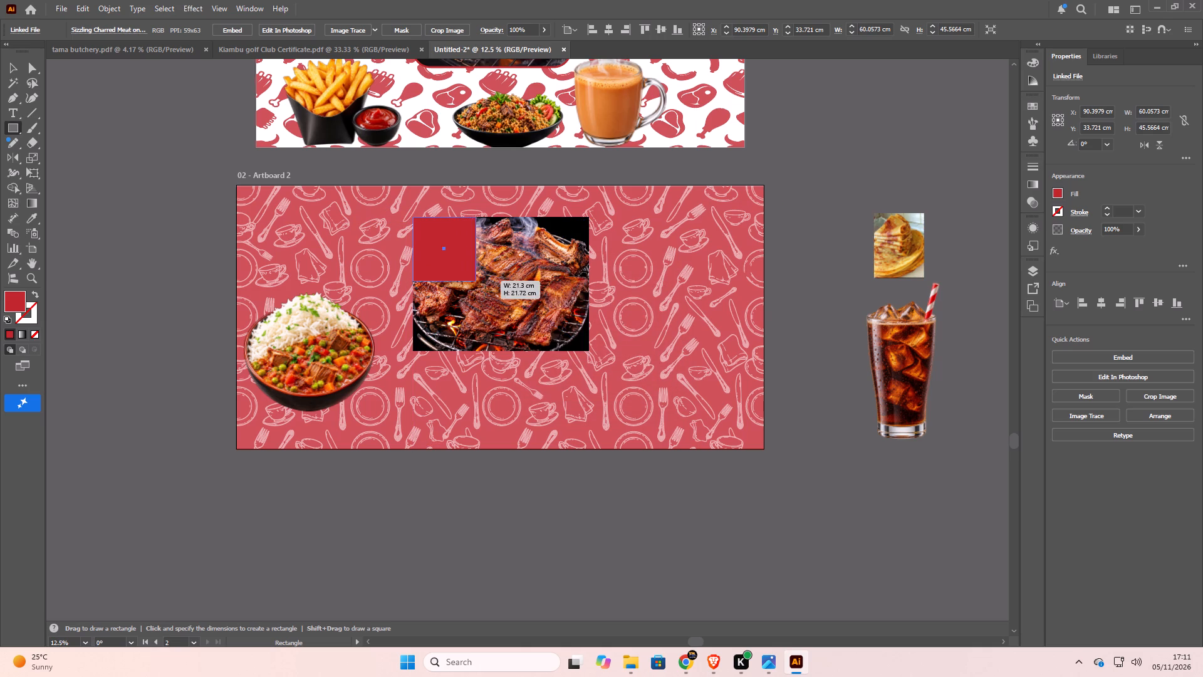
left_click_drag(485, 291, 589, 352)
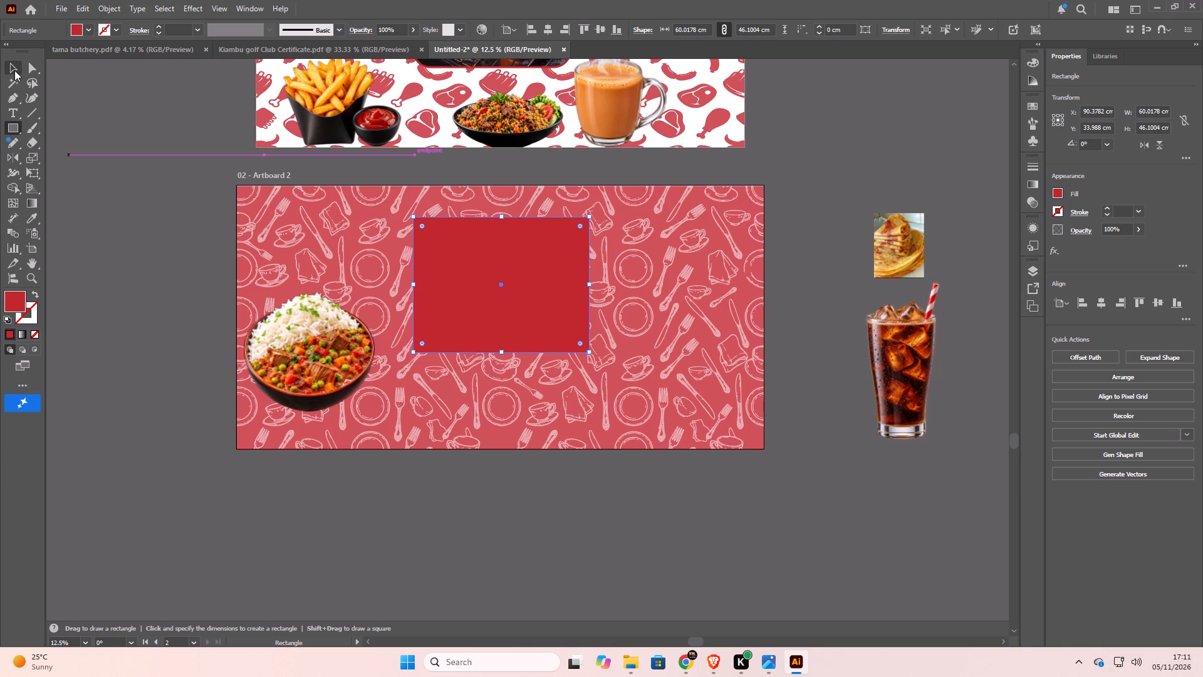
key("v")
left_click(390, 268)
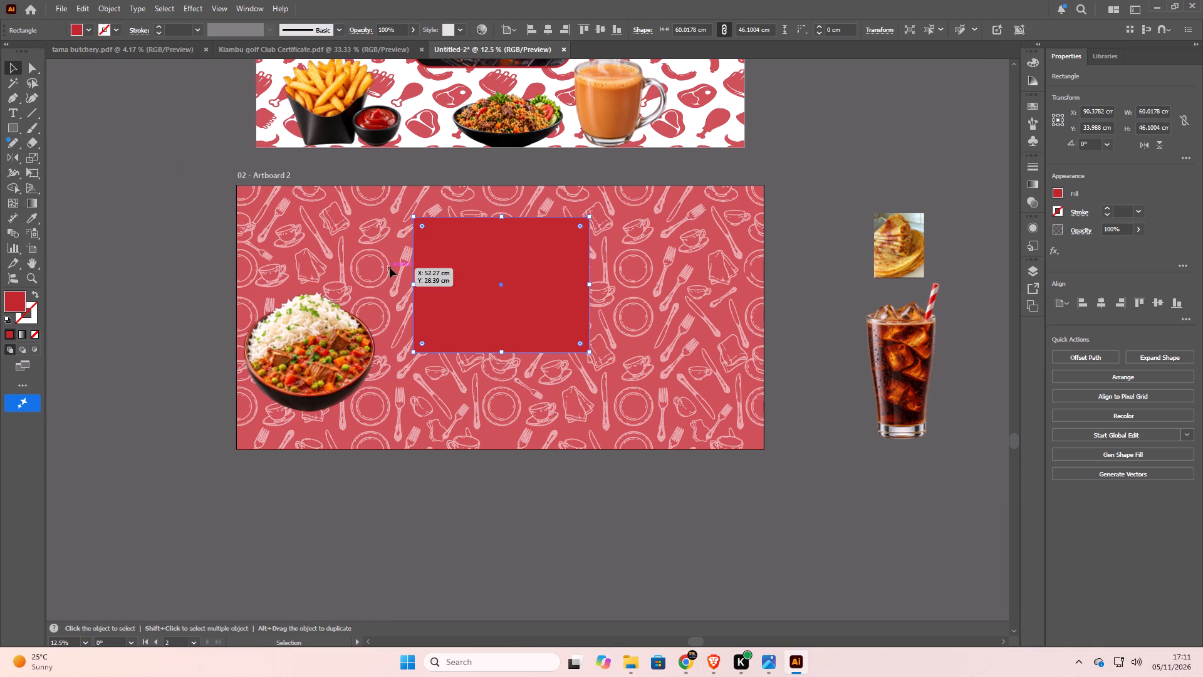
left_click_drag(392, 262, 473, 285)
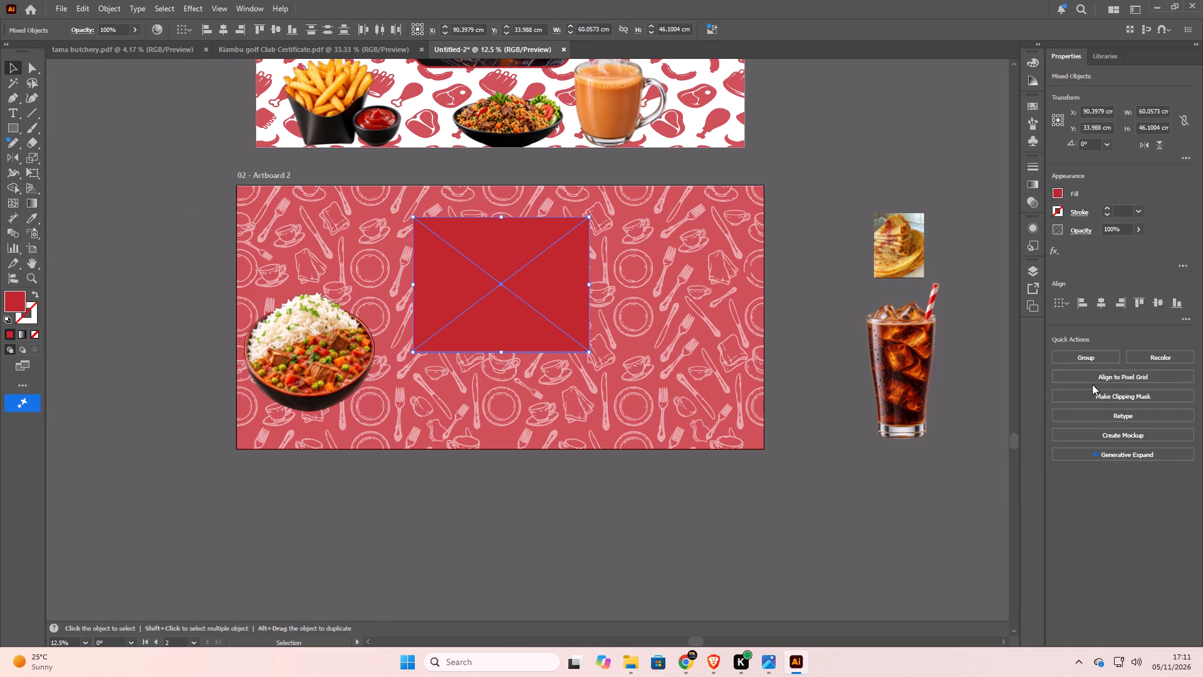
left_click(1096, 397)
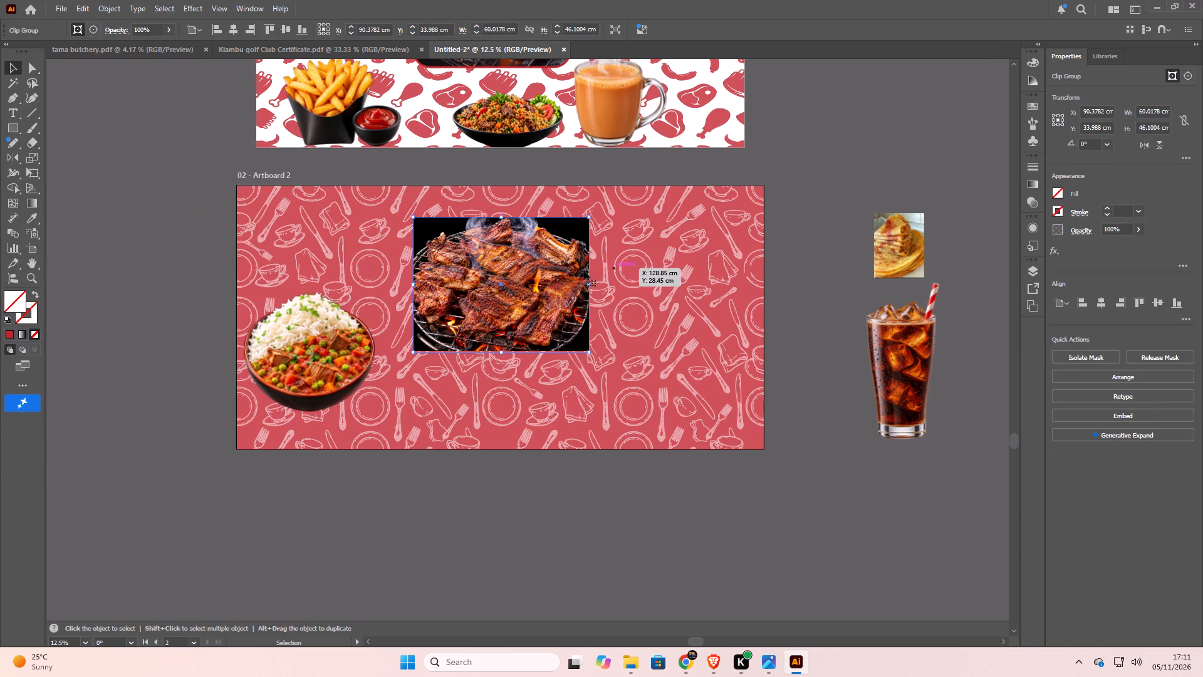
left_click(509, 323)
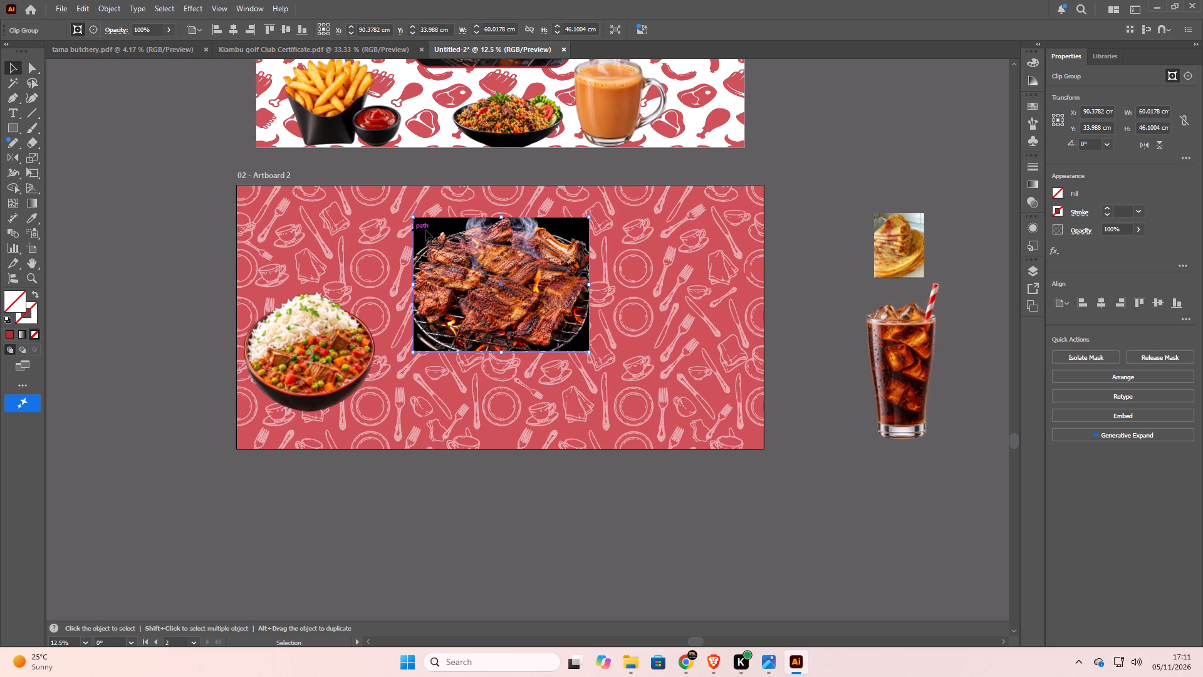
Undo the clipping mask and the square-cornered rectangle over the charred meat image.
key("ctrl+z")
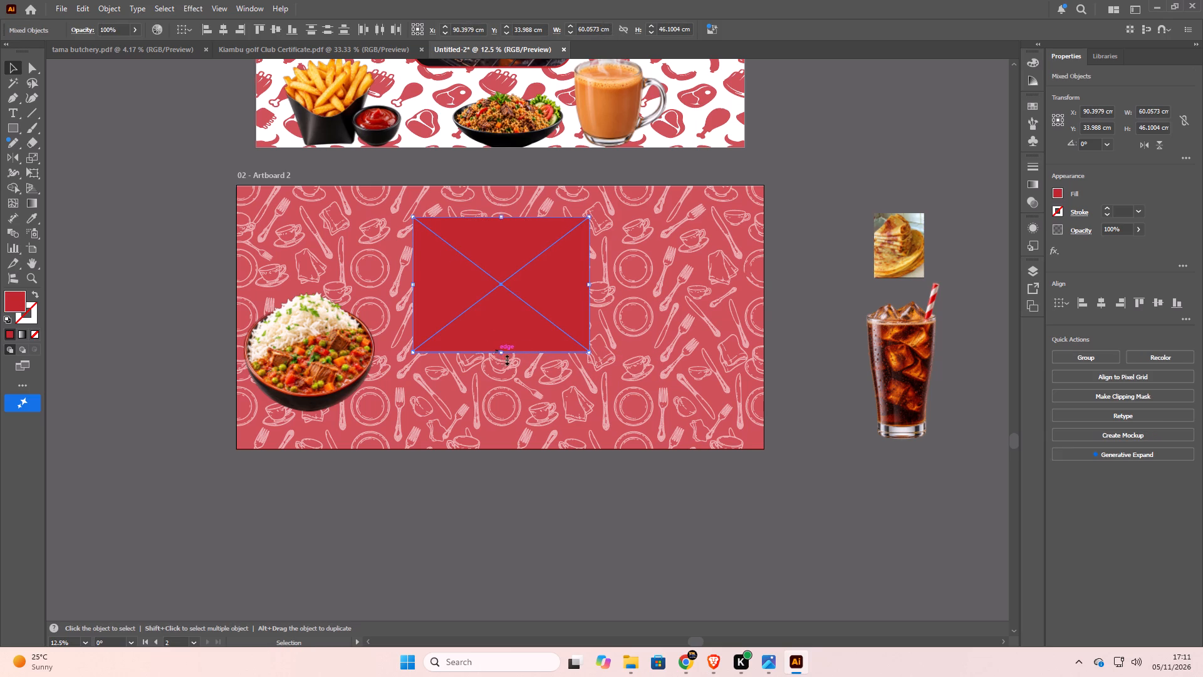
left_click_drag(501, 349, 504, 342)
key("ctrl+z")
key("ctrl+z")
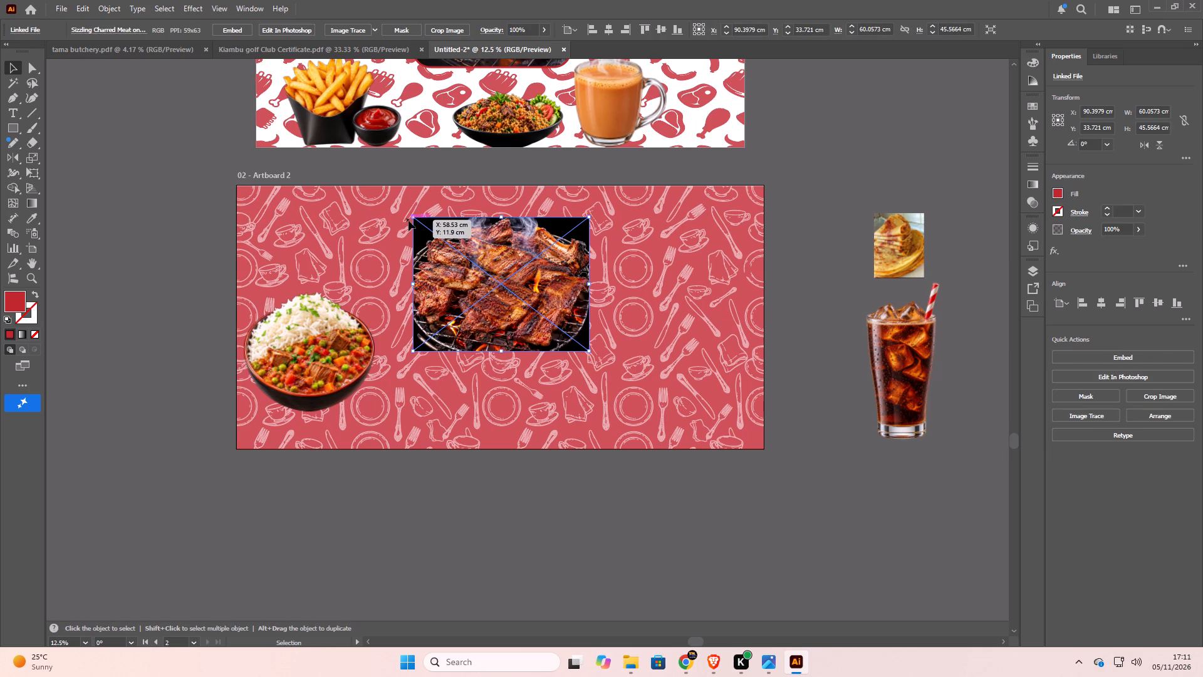
Draw a rectangle about 58.9 by 45.2 cm over the charred meat image and round its corners to about 5.4 cm.
key("m")
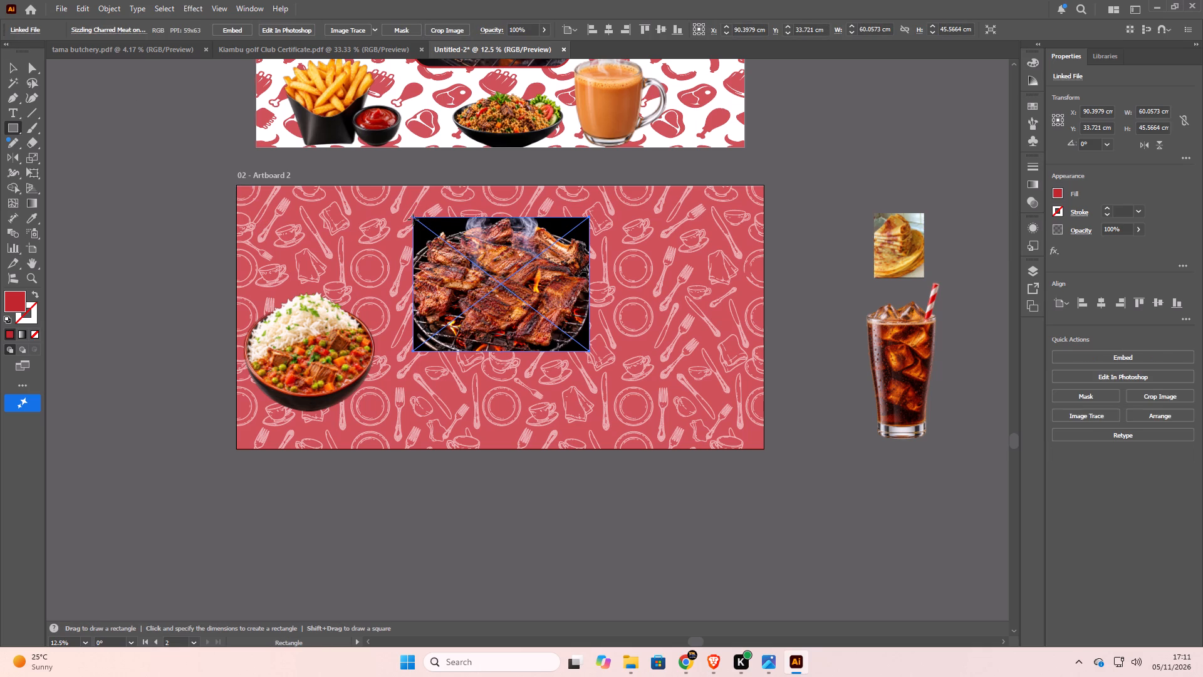
left_click_drag(413, 219, 586, 348)
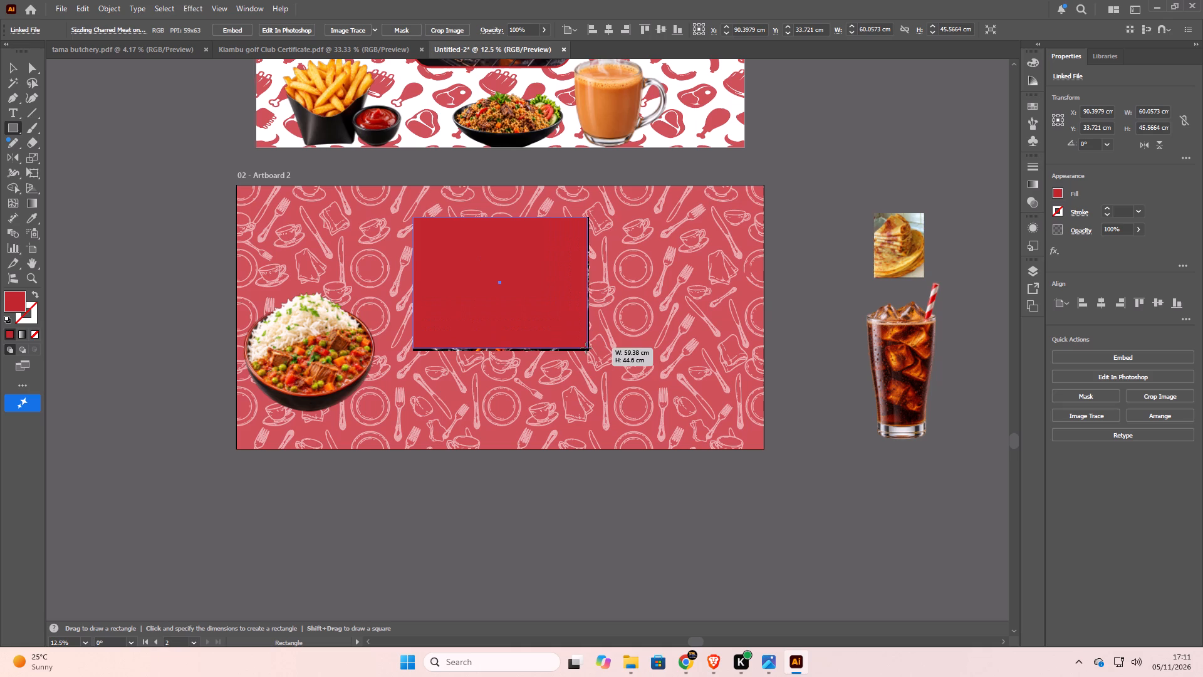
left_click_drag(586, 348, 586, 350)
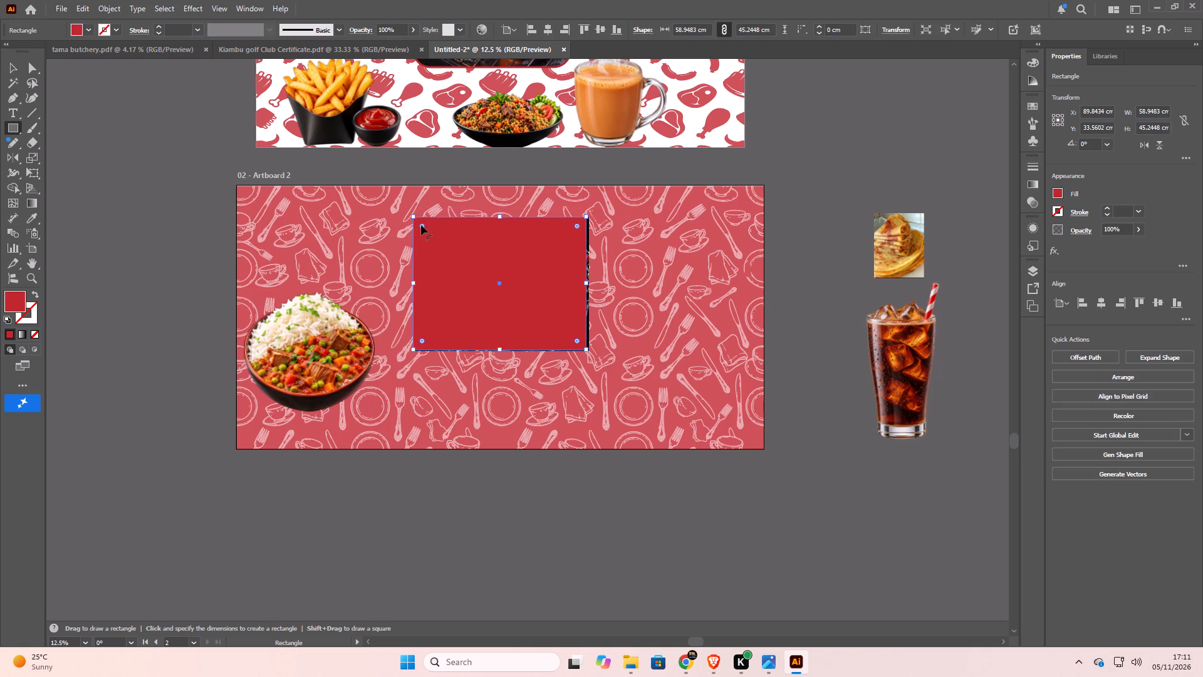
left_click_drag(421, 224, 431, 231)
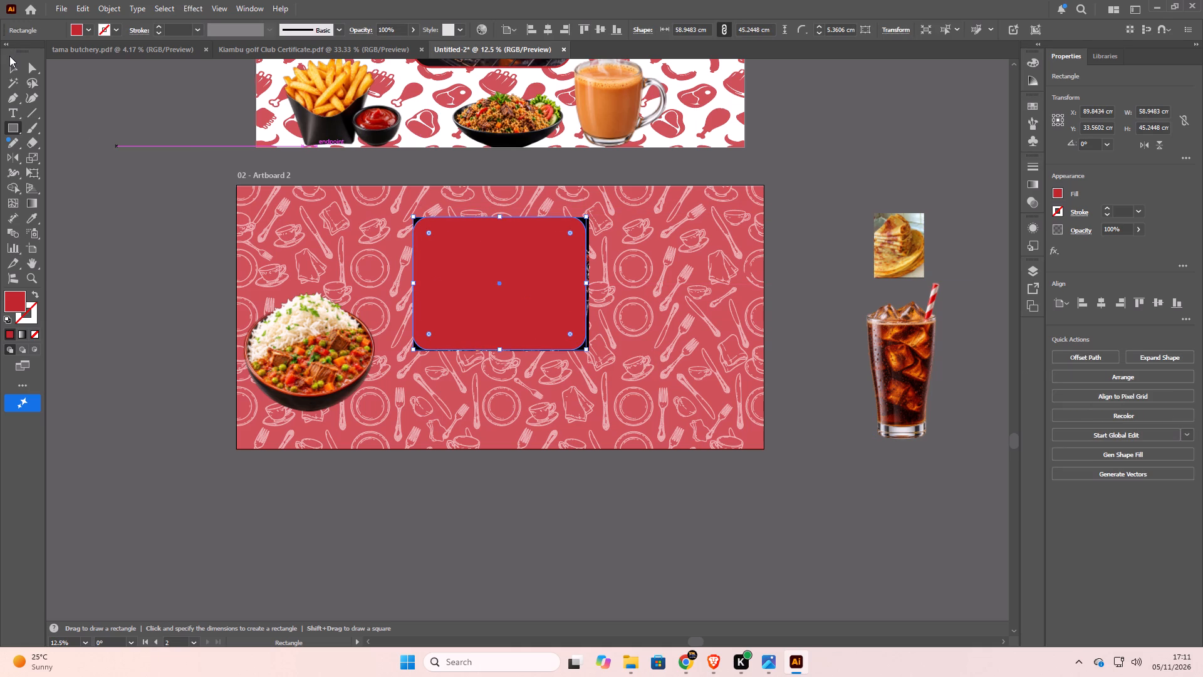
Clip the charred meat image to the rounded rectangle with a clipping mask.
key("v")
left_click_drag(373, 265, 424, 271)
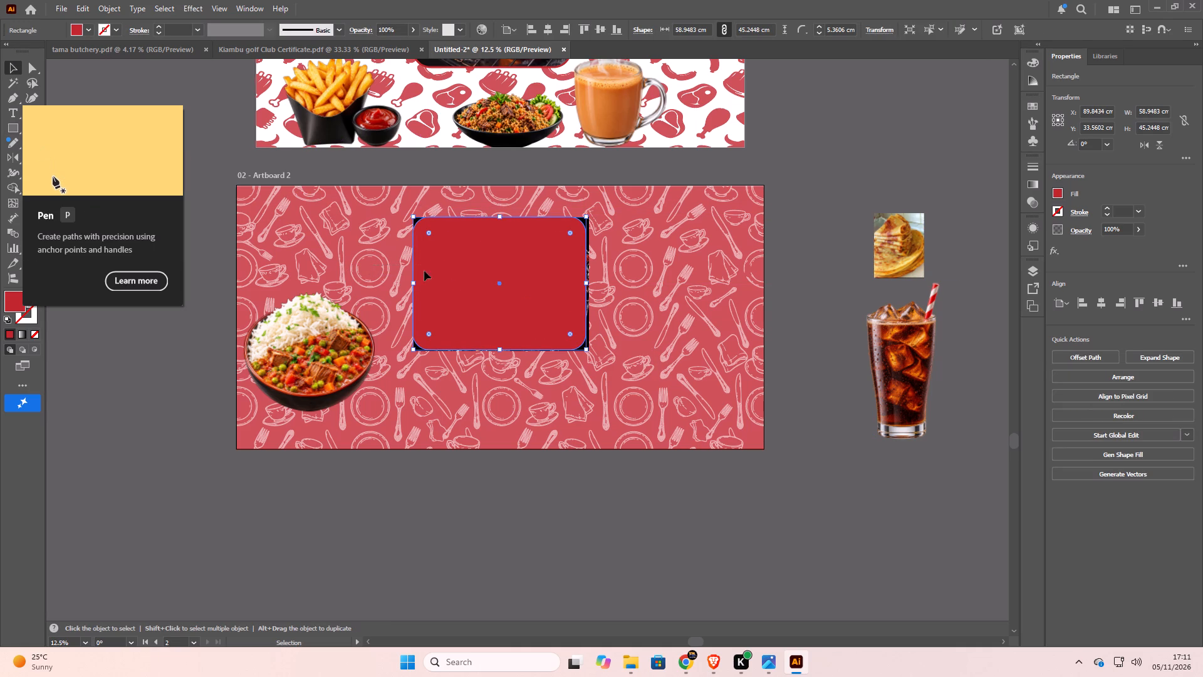
left_click_drag(424, 271, 478, 284)
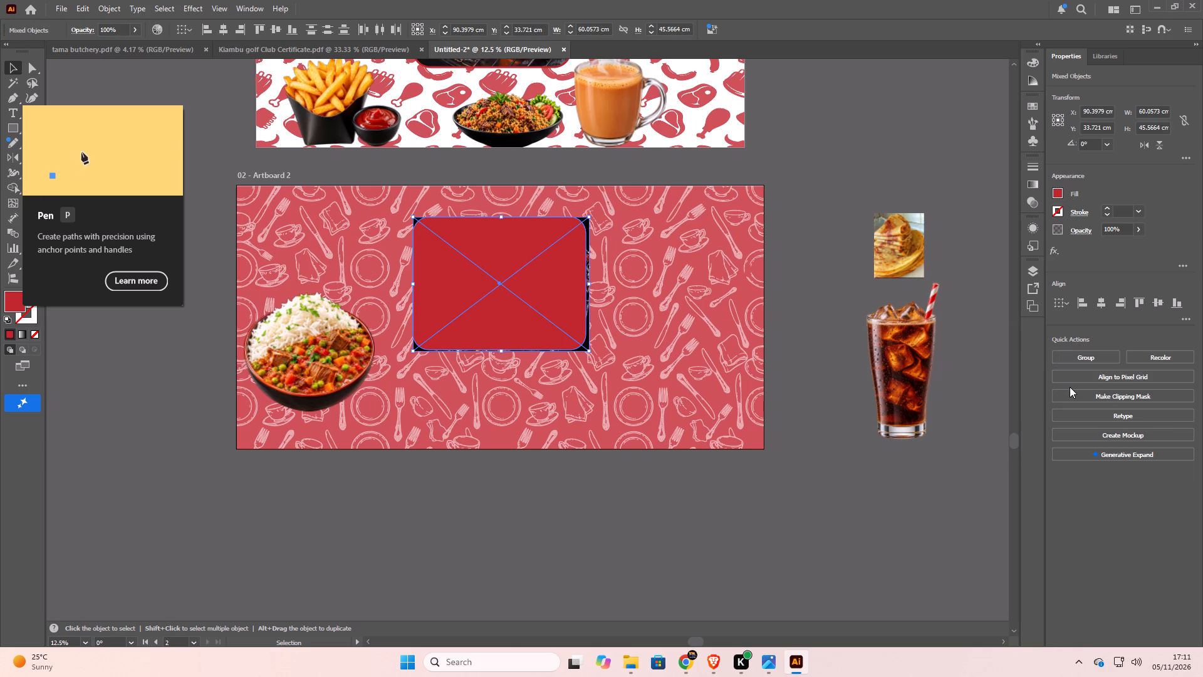
left_click(1071, 389)
left_click(1072, 392)
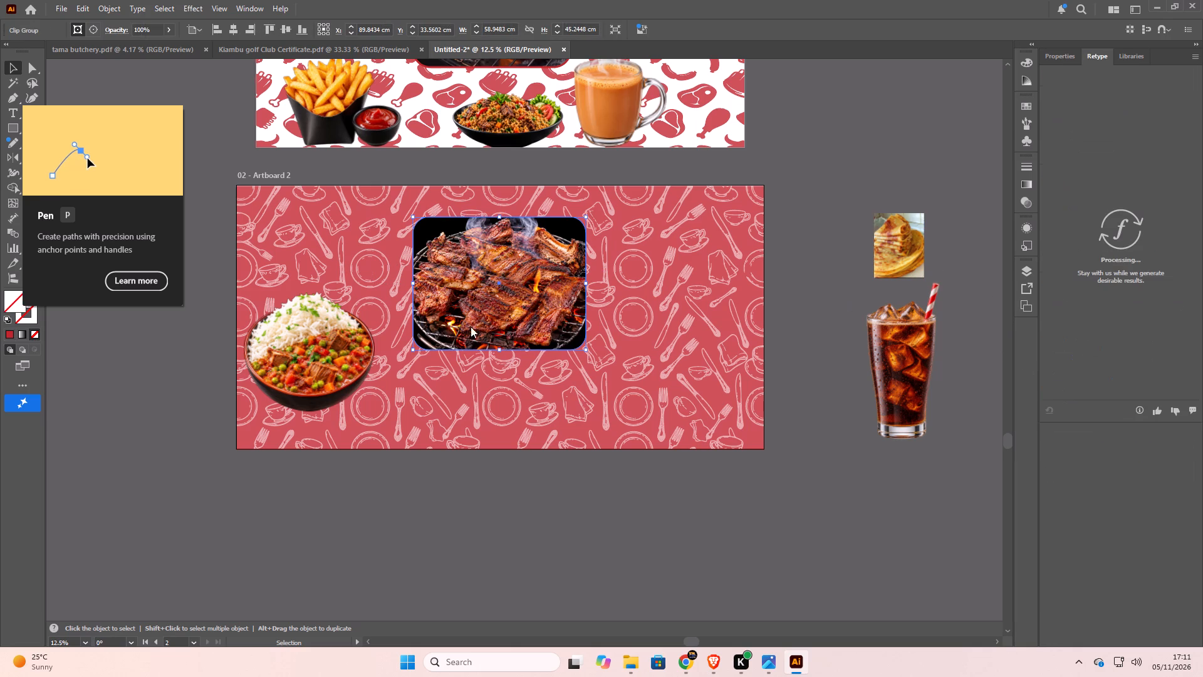
left_click(1069, 58)
left_click(1060, 55)
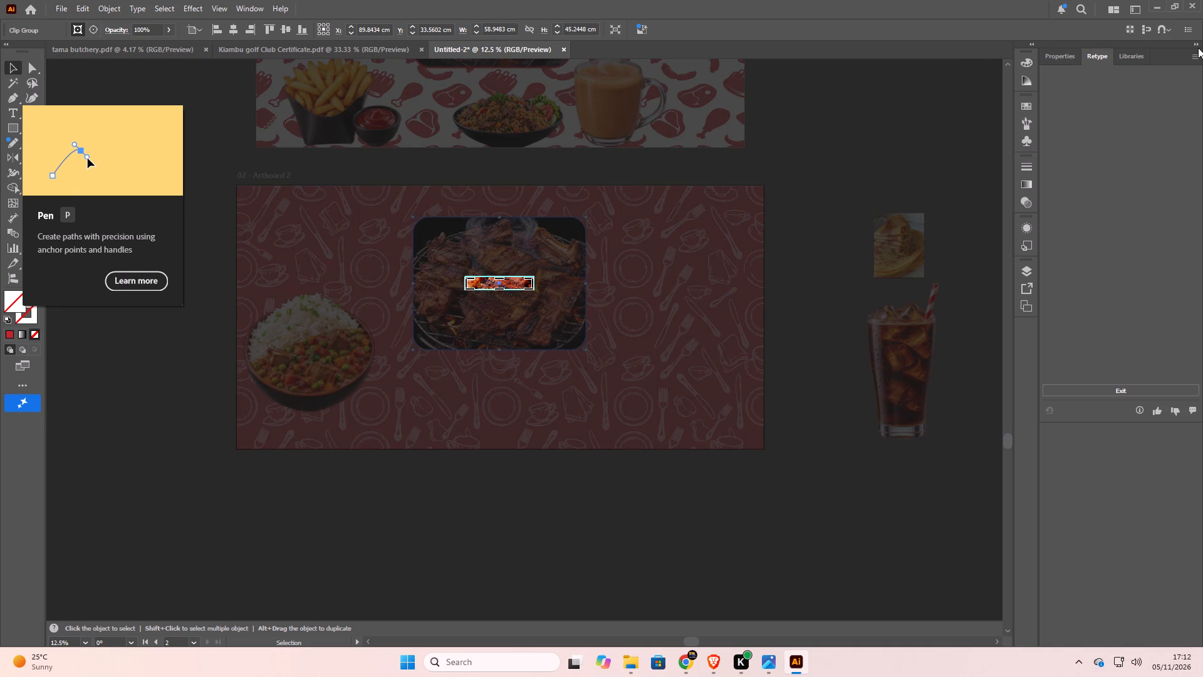
left_click(1057, 60)
left_click(862, 142)
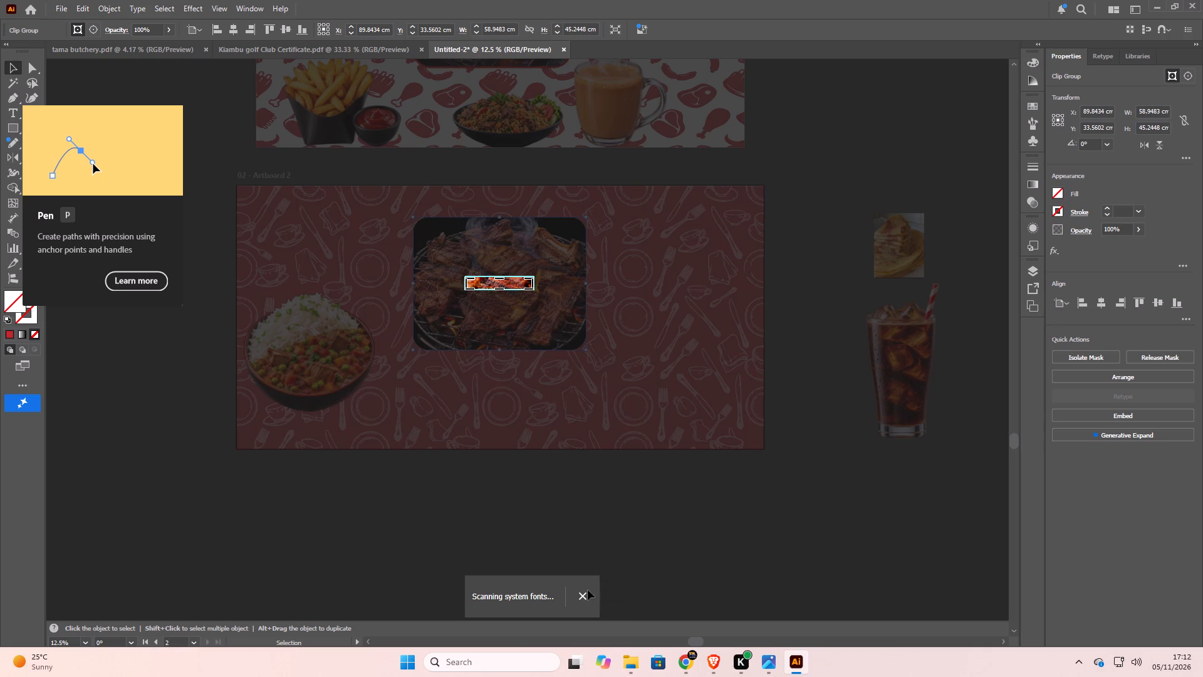
left_click(588, 591)
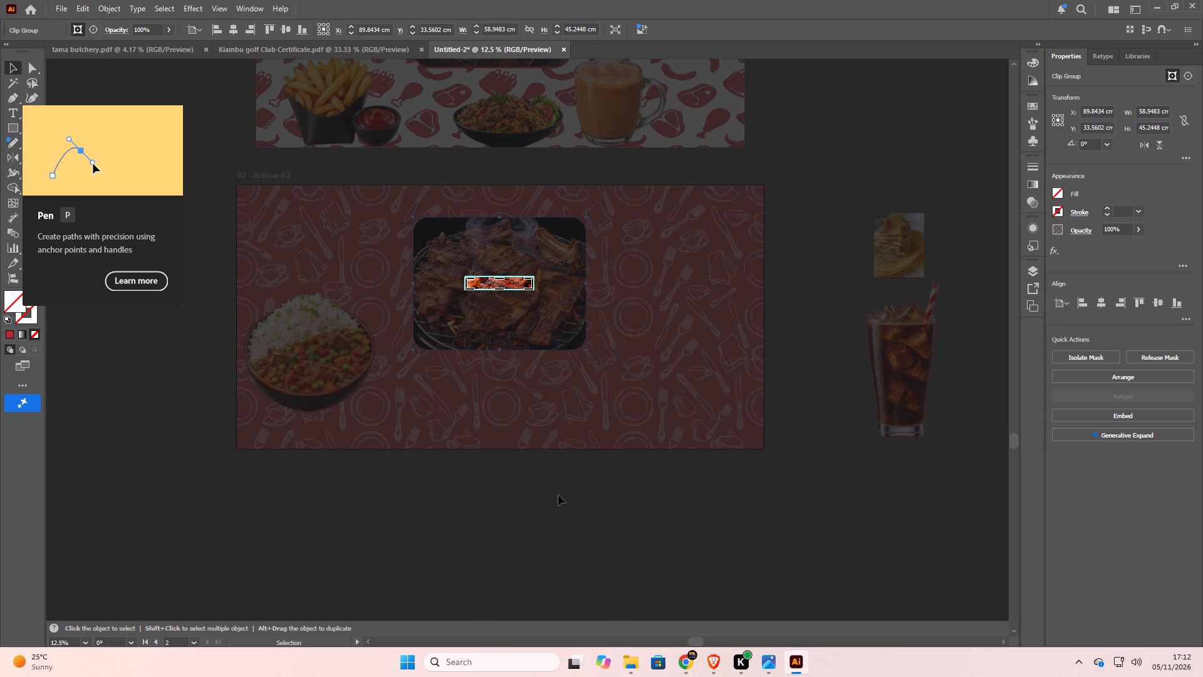
key("ctrl+z")
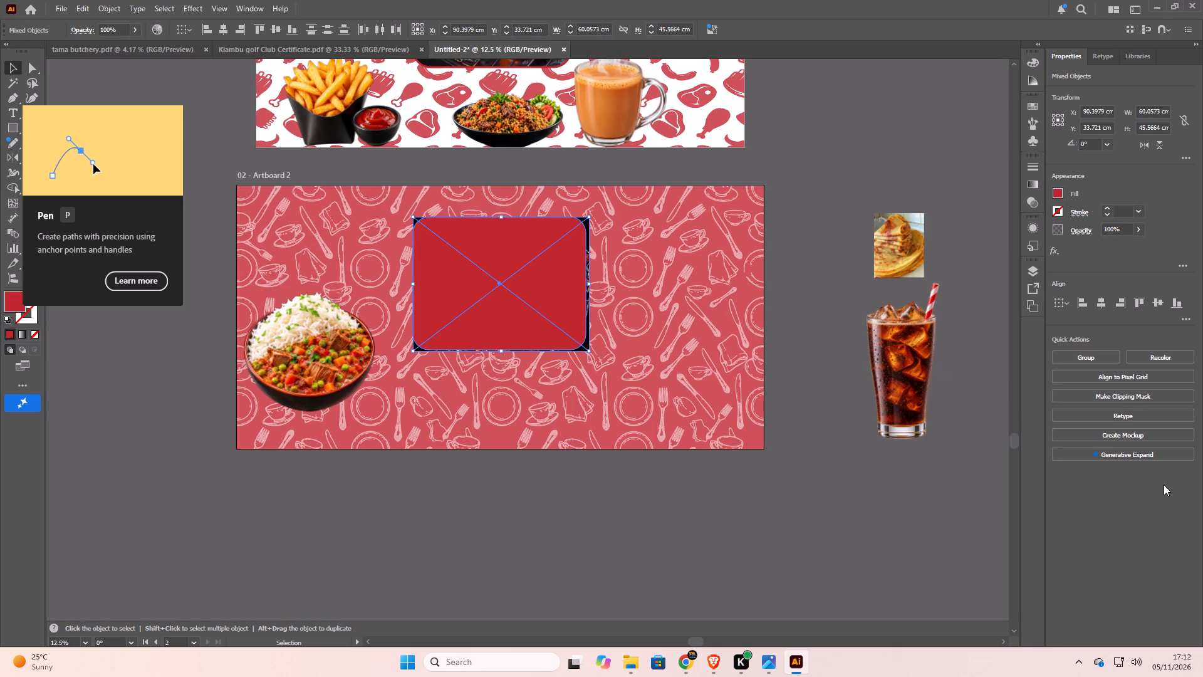
left_click(1120, 393)
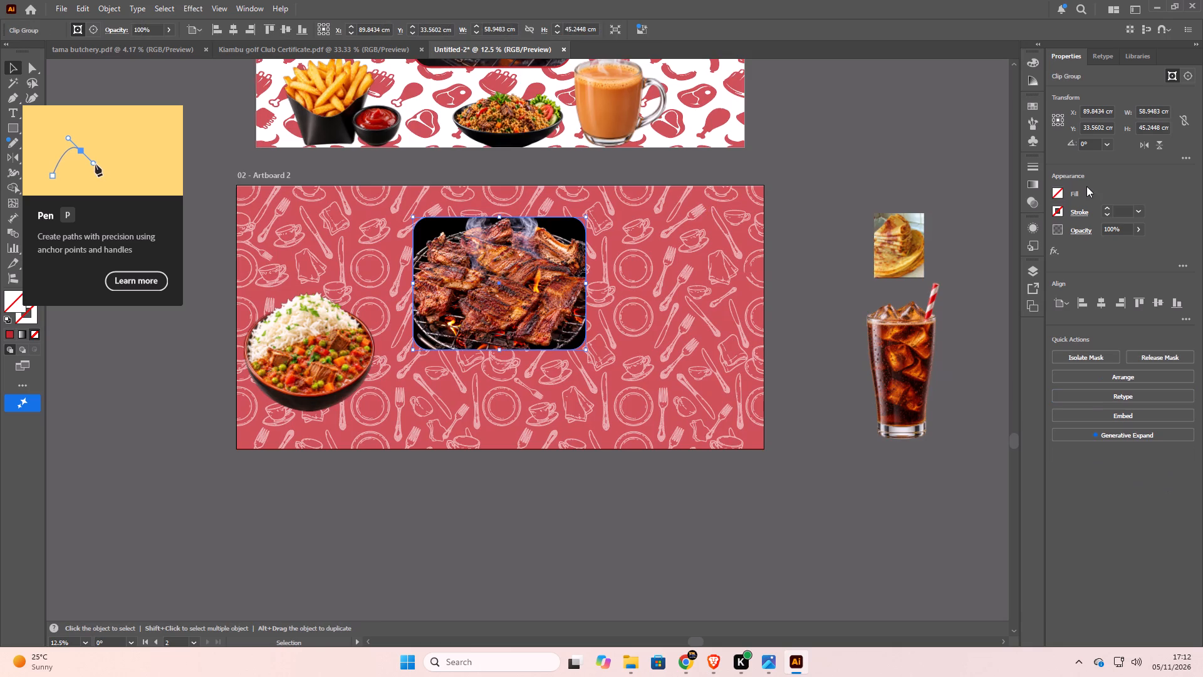
Give the clipped meat image a white 15 pt stroke.
left_click(1058, 214)
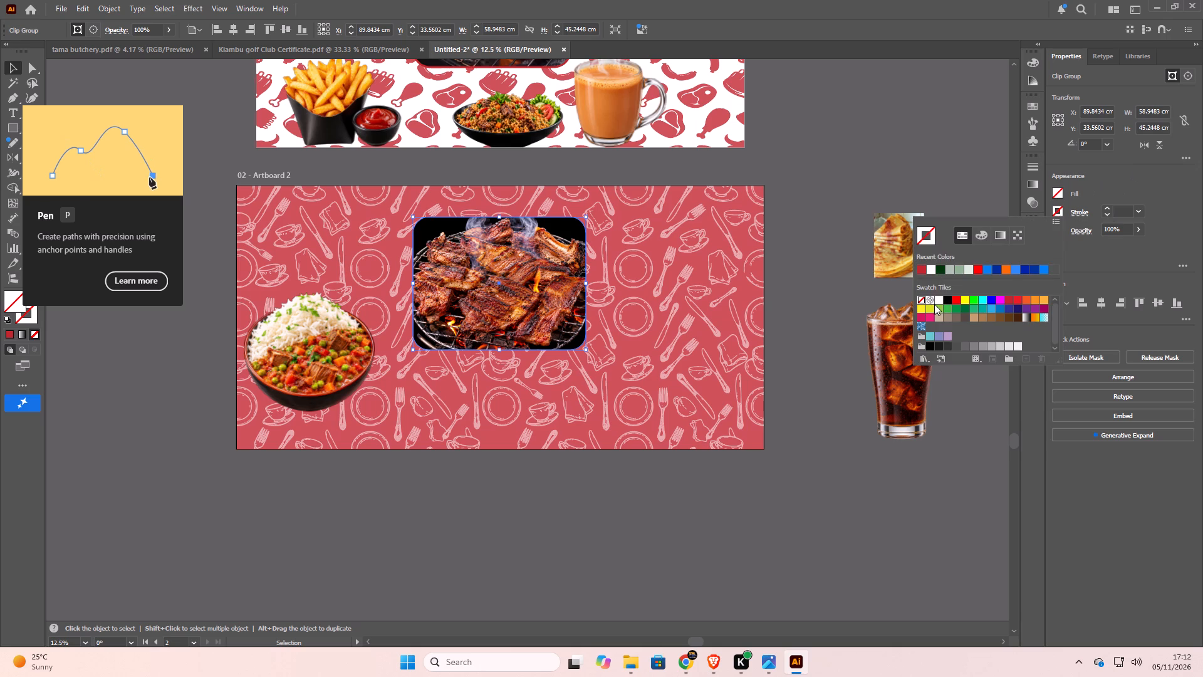
left_click(938, 302)
left_click(1121, 211)
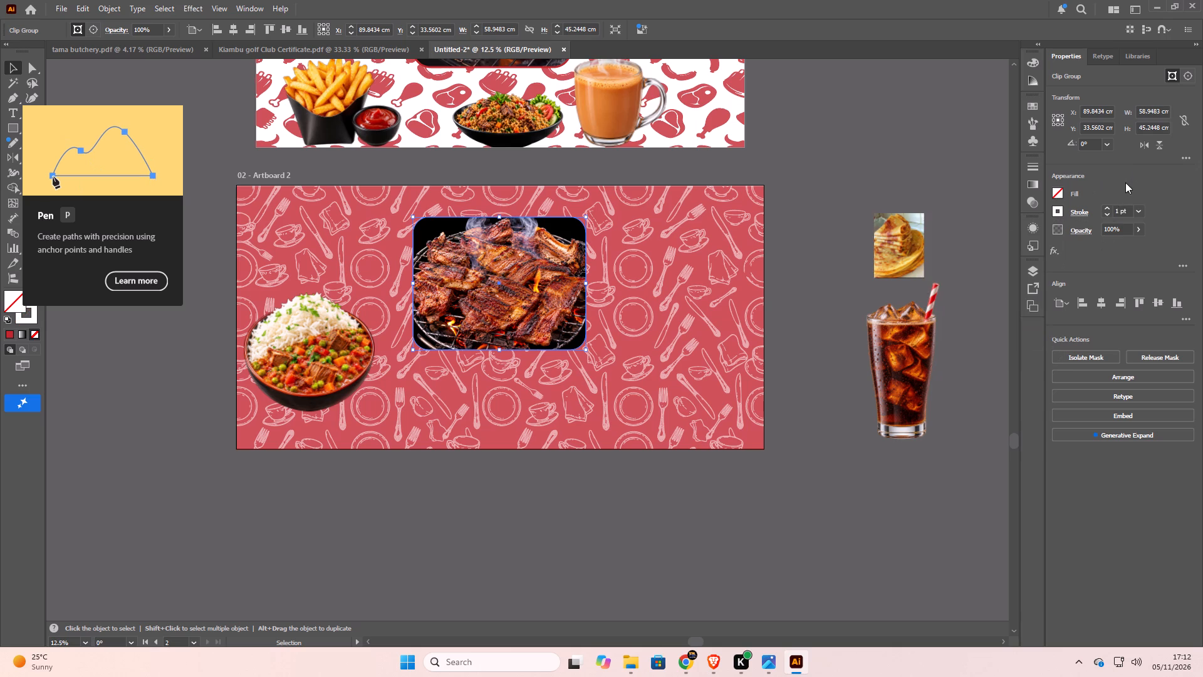
left_click(1117, 213)
key("Right")
key("5")
key("Return")
Move the rice bowl to the right side of Artboard 2 and place the cola glass on the artboard's left side.
left_click(905, 386)
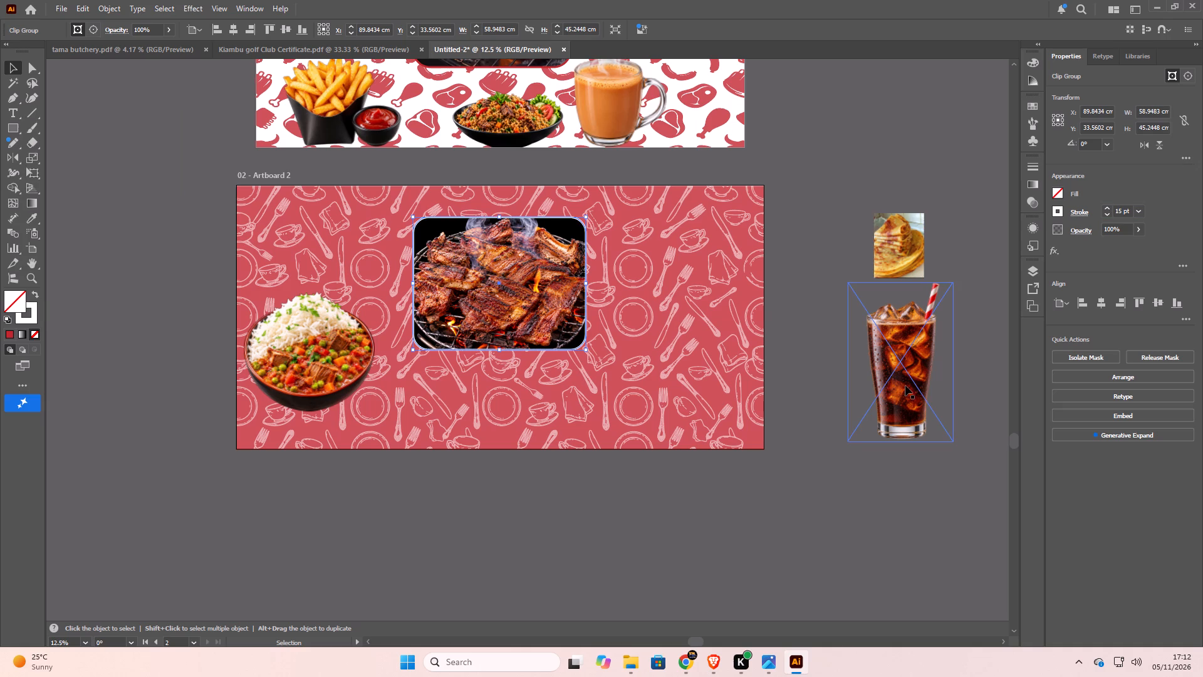
left_click_drag(905, 386, 719, 337)
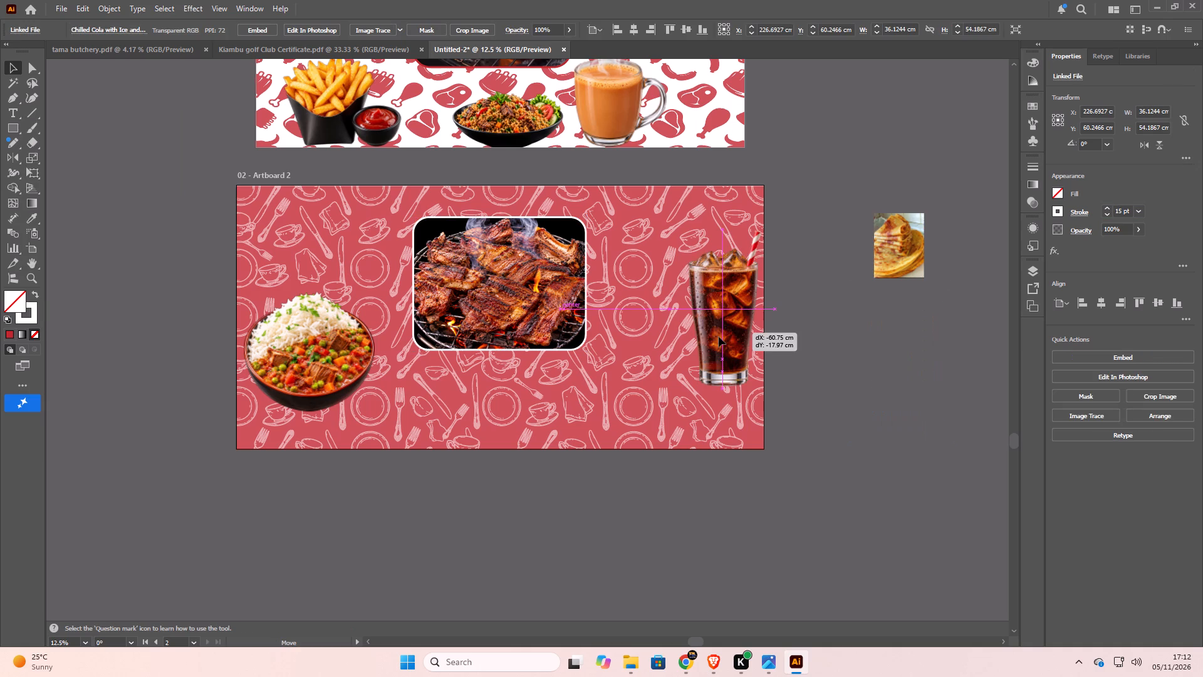
left_click_drag(719, 337, 654, 386)
left_click_drag(304, 347, 617, 347)
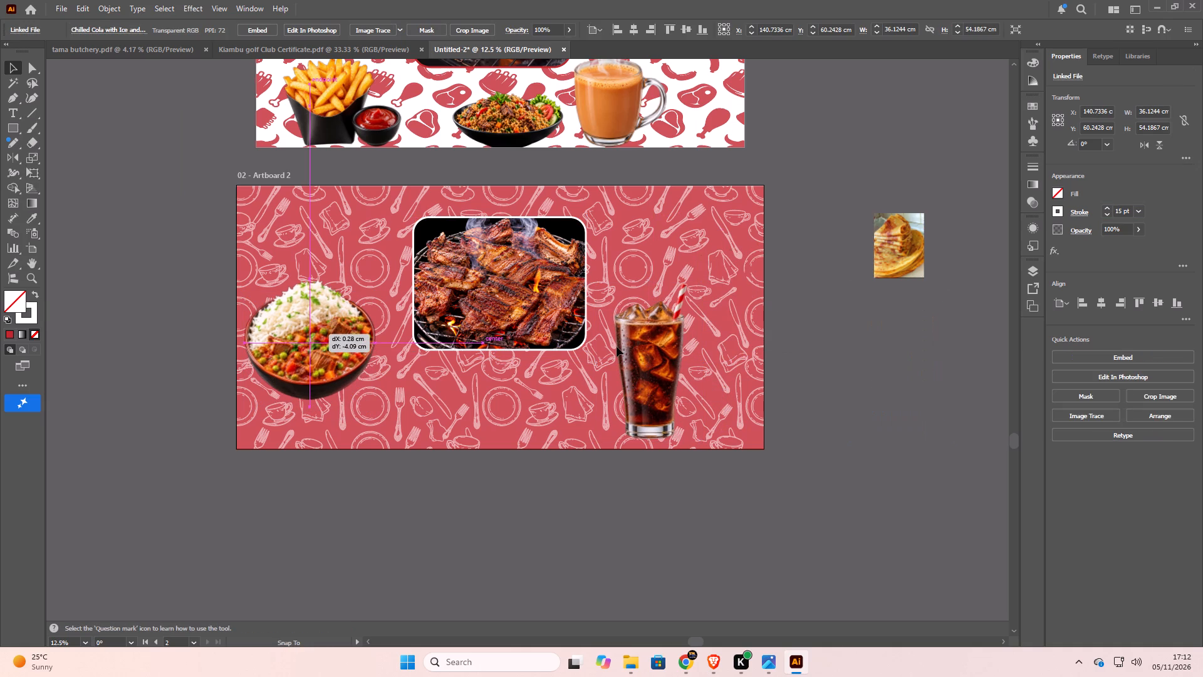
left_click_drag(617, 347, 667, 294)
left_click_drag(652, 400, 292, 347)
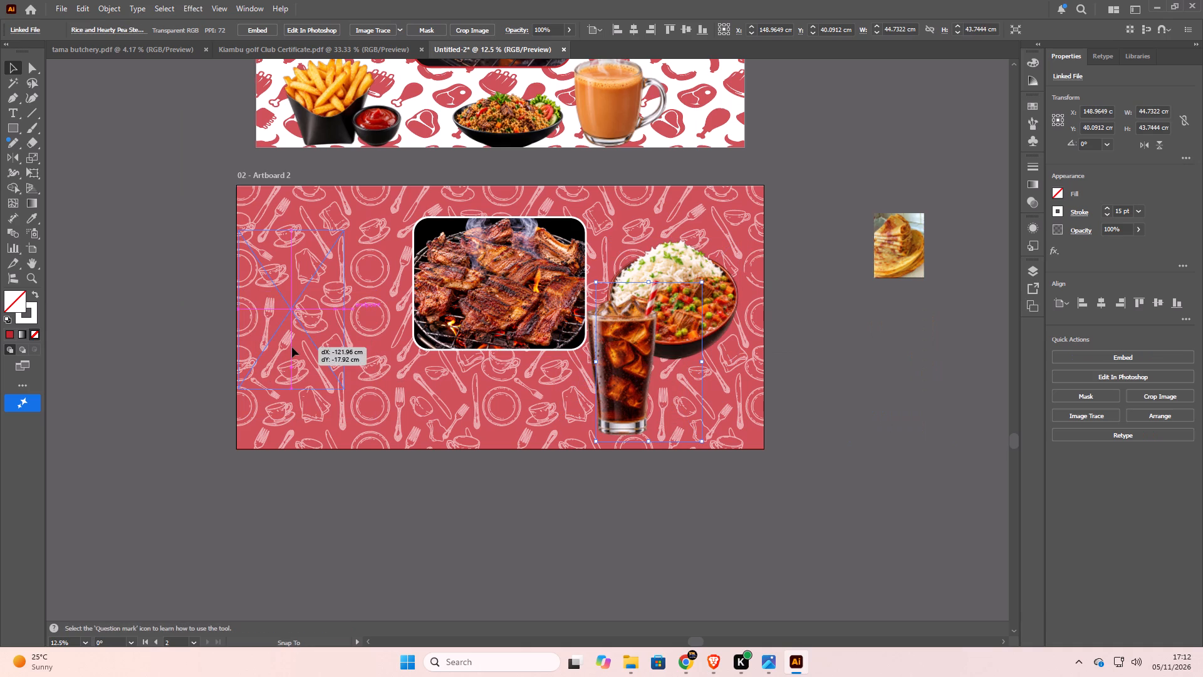
left_click_drag(292, 347, 310, 378)
Reposition the white-outlined meat image near Artboard 2's upper middle and place the rice bowl to its right.
left_click_drag(469, 307, 472, 365)
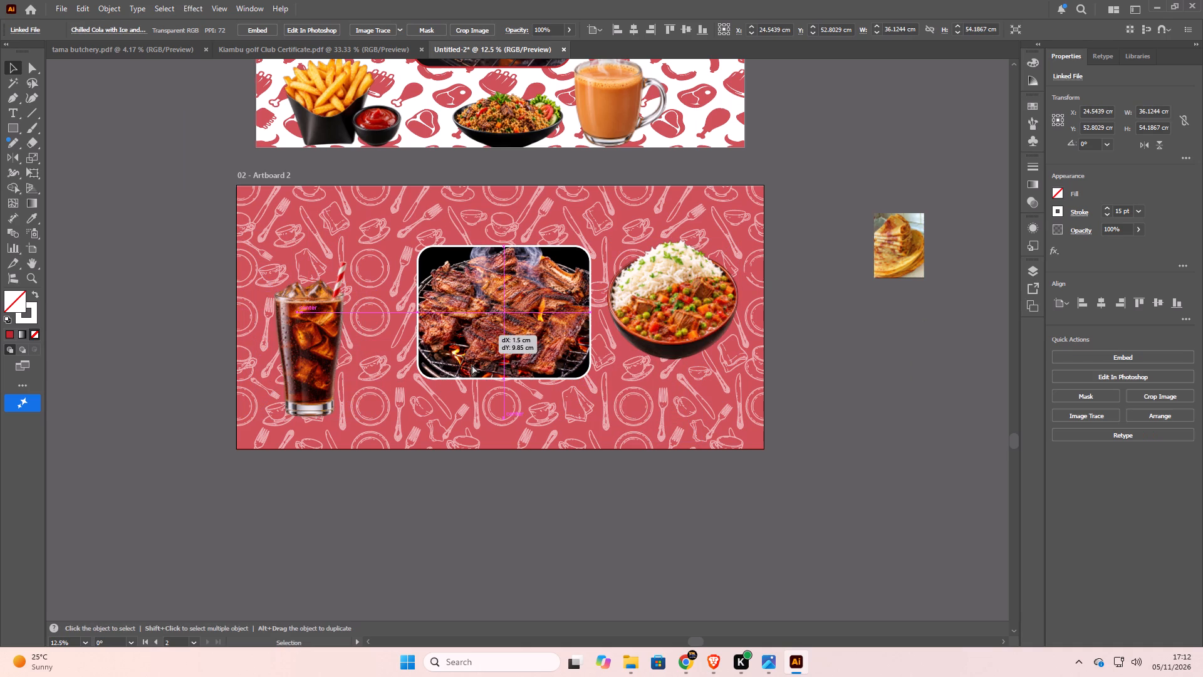
left_click_drag(472, 365, 435, 388)
left_click_drag(633, 328, 657, 375)
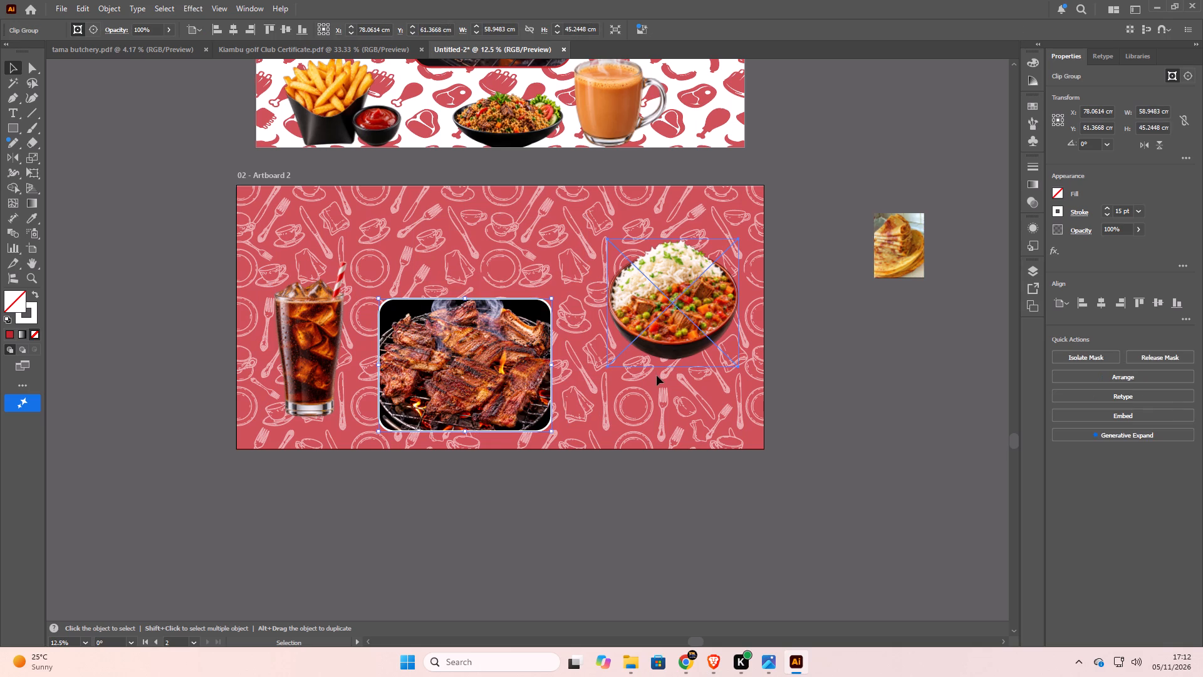
left_click_drag(657, 375, 575, 313)
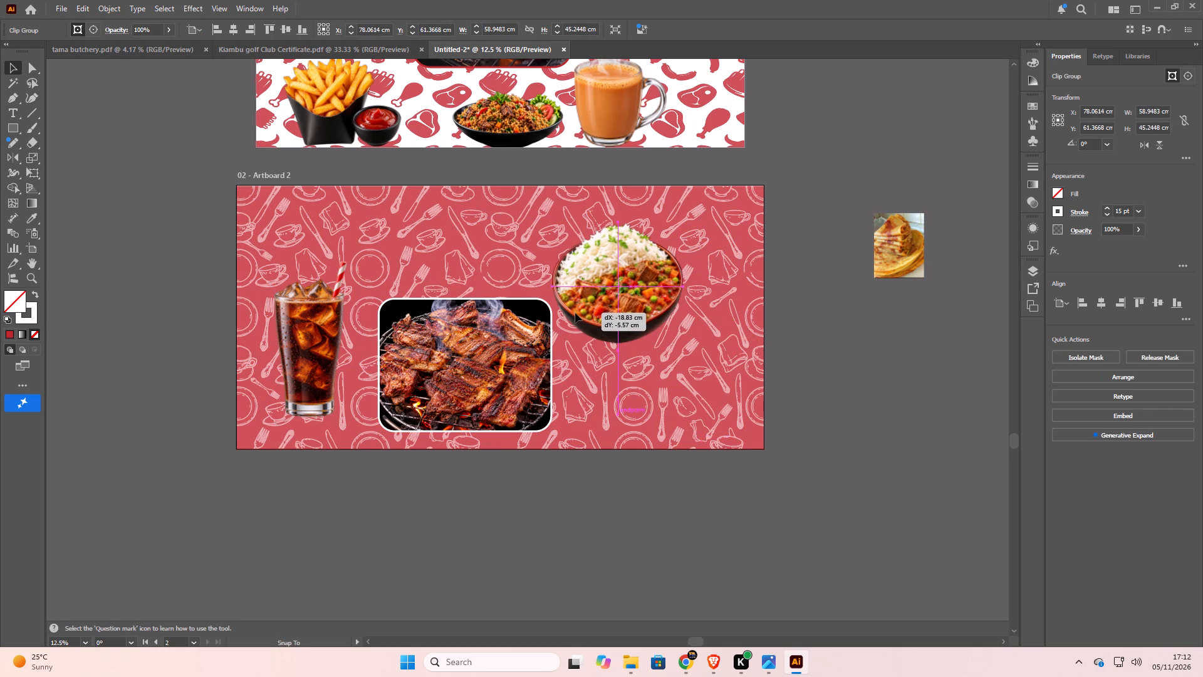
left_click_drag(575, 313, 589, 300)
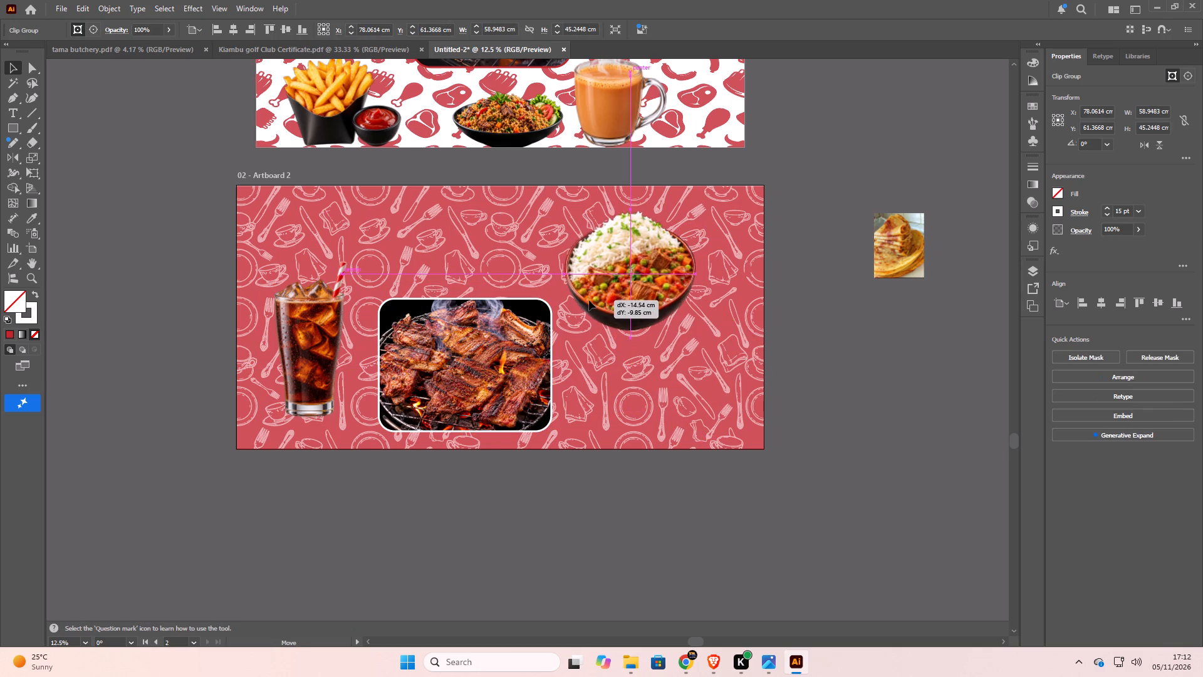
left_click_drag(589, 300, 610, 315)
left_click_drag(494, 350, 479, 283)
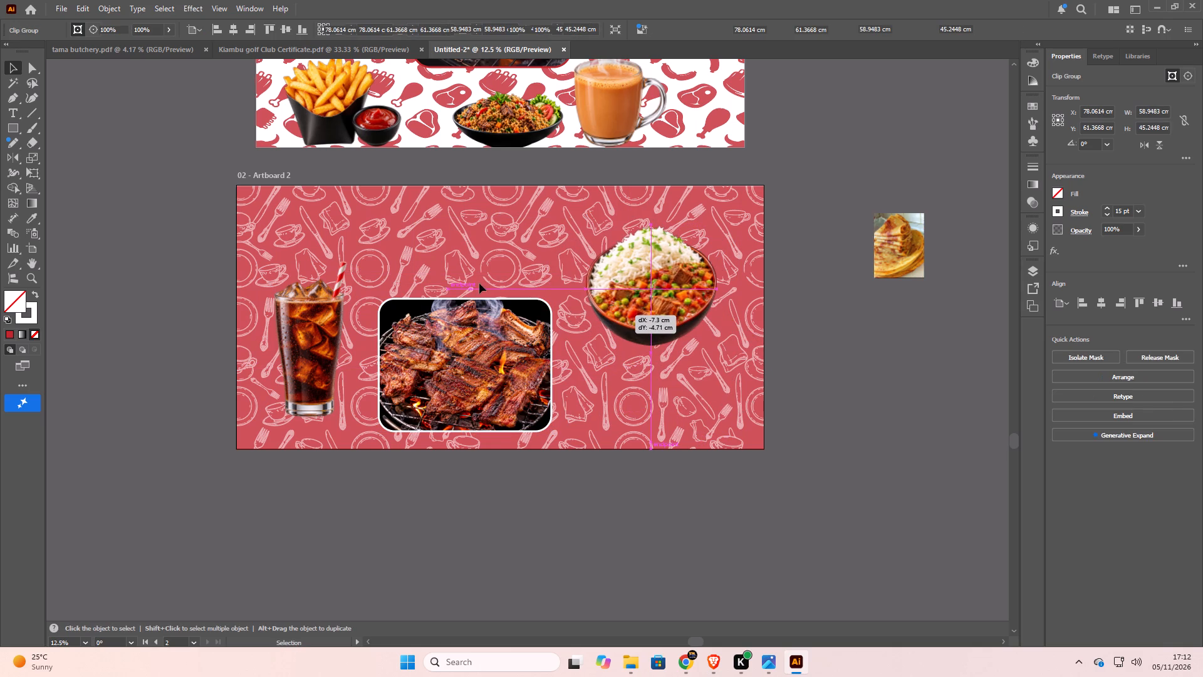
left_click_drag(479, 372, 443, 353)
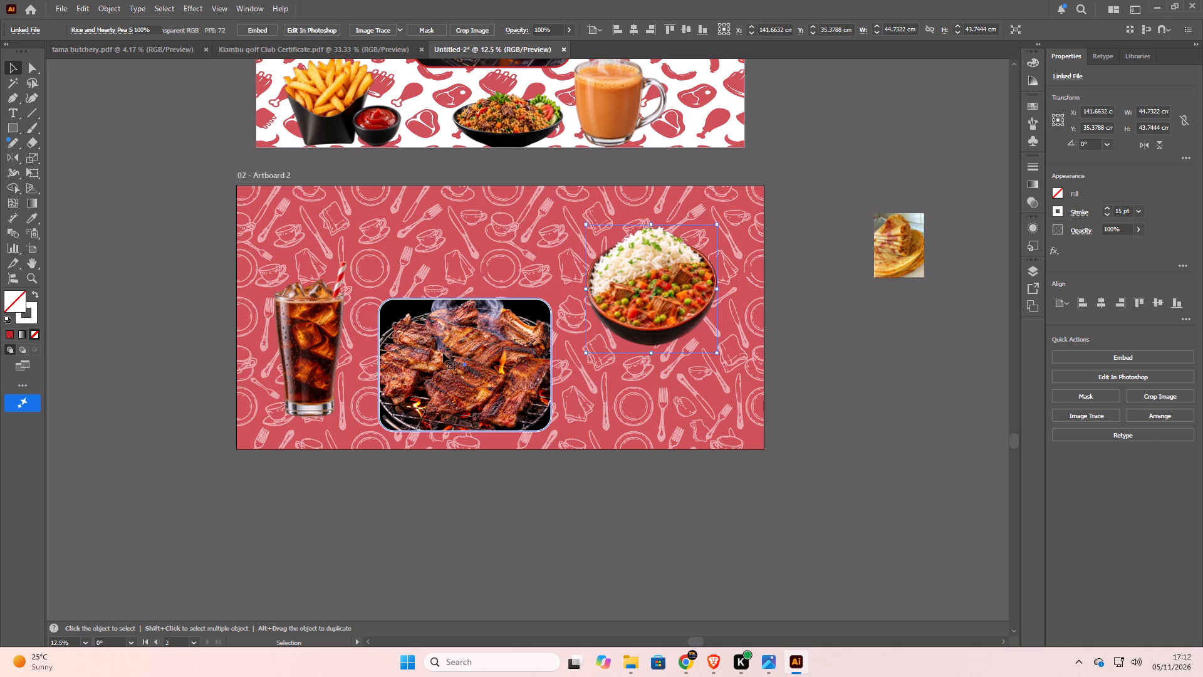
left_click_drag(443, 353, 479, 300)
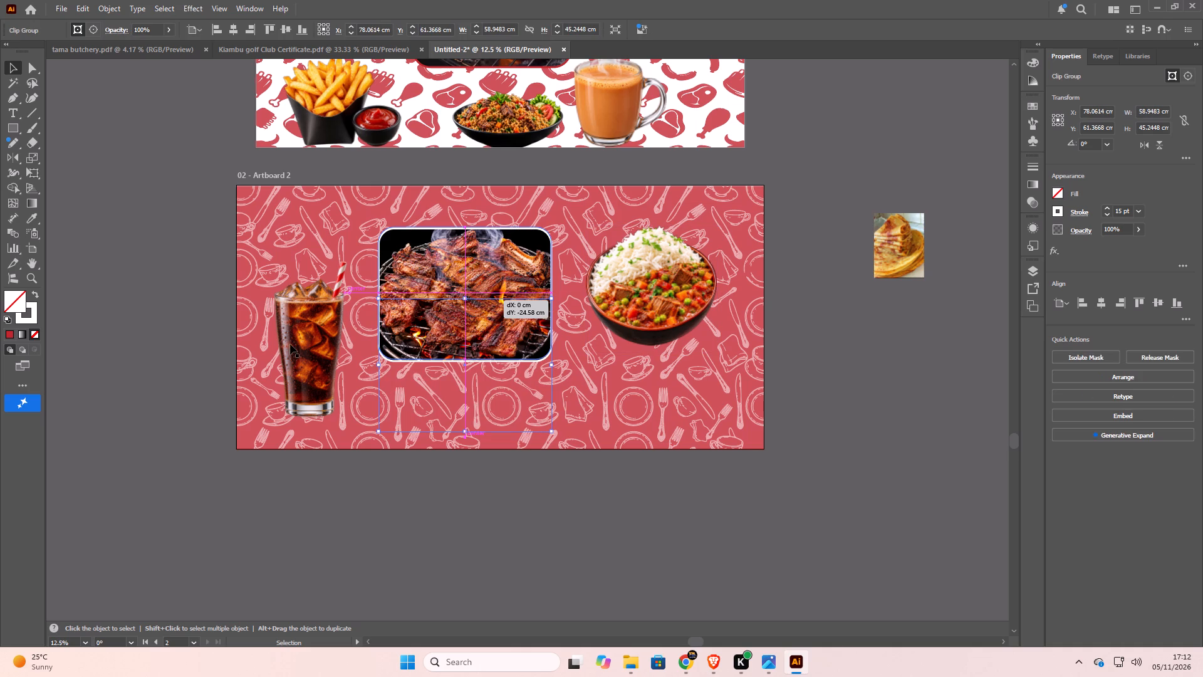
Move the steaming tea mug off Artboard 1 onto the empty canvas beside Artboard 2 and bring it to front.
left_click(290, 344)
scroll(643, 206, "up", 4)
left_click_drag(623, 175, 630, 278)
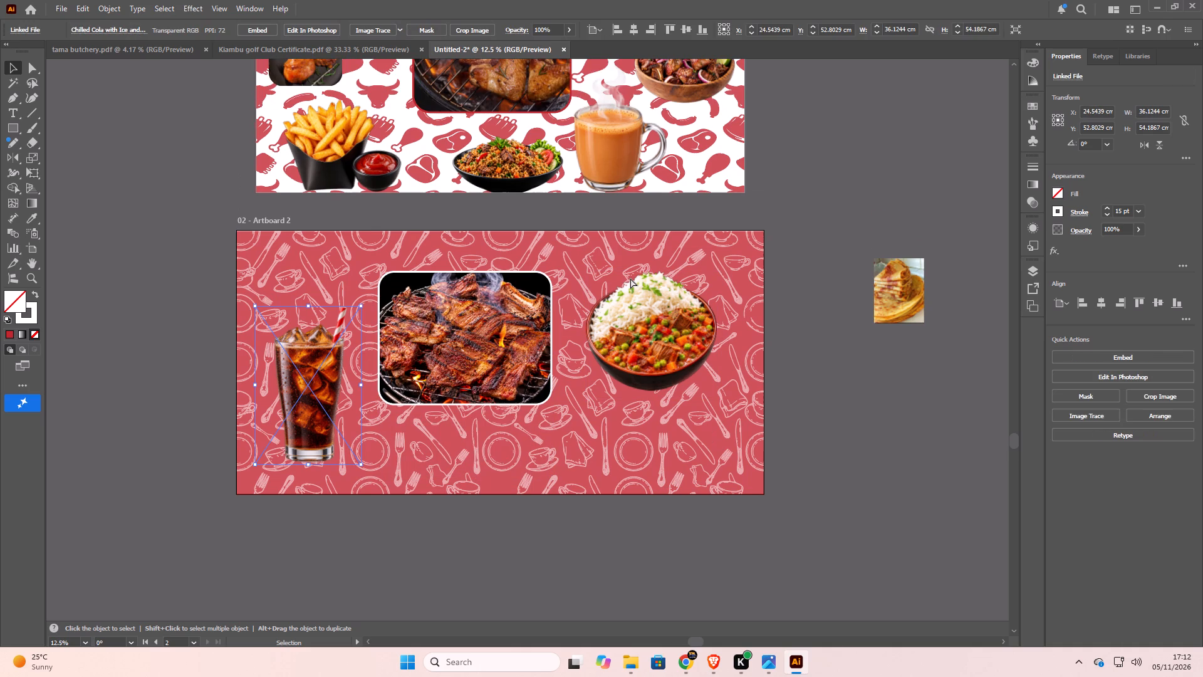
left_click_drag(630, 278, 894, 492)
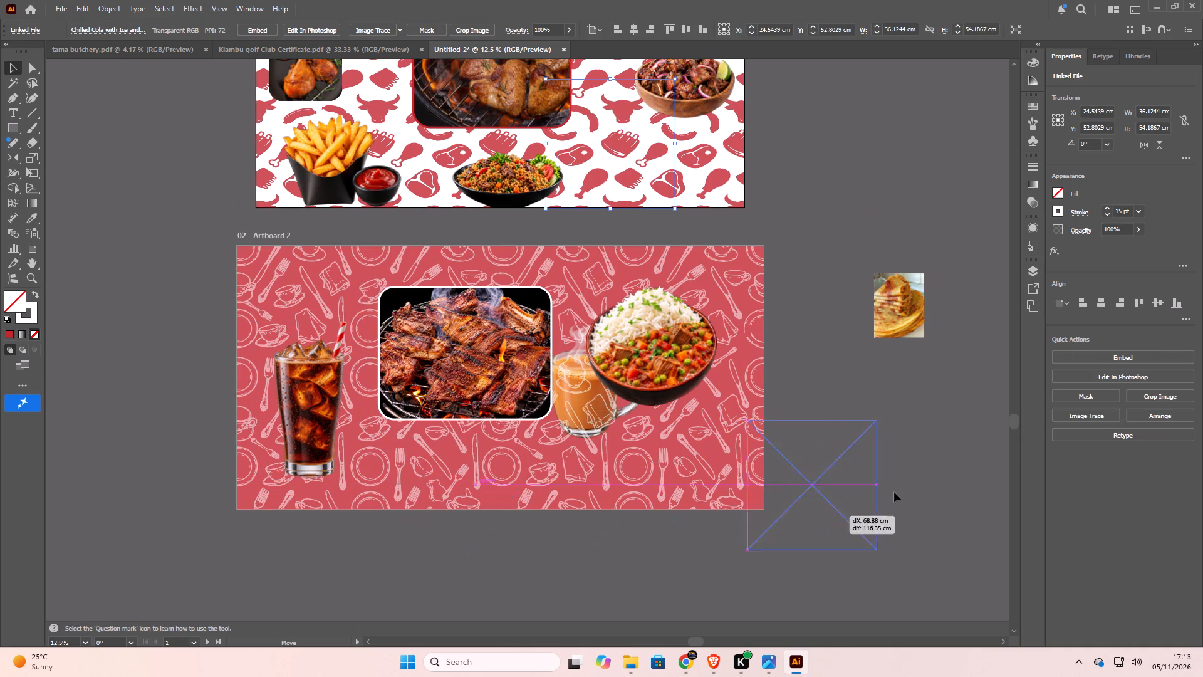
left_click_drag(894, 492, 893, 474)
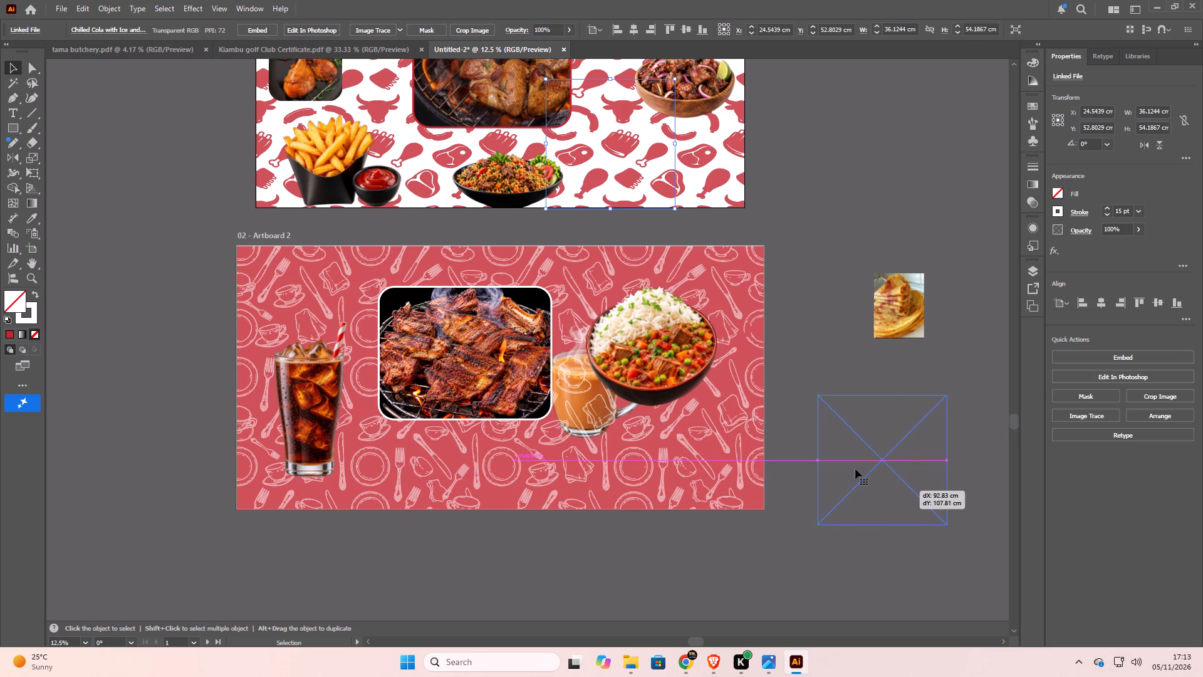
right_click(855, 469)
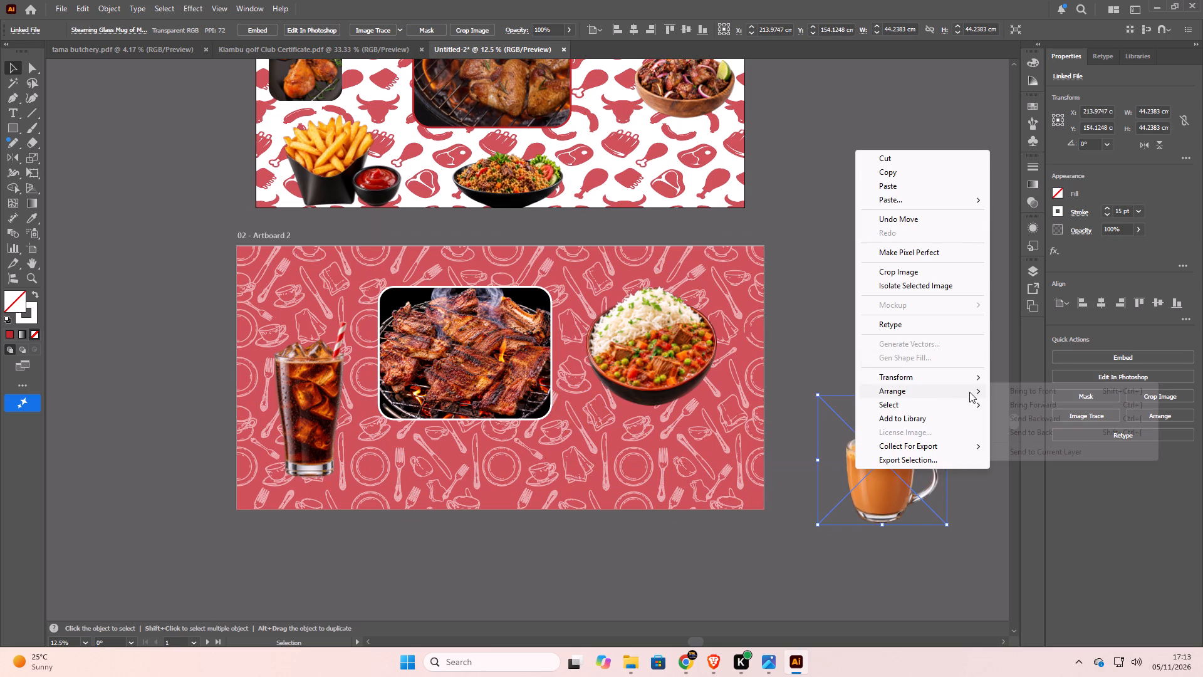
left_click(1033, 392)
Move the cola glass from Artboard 2 to the tea mug's former spot on Artboard 1.
left_click(312, 408)
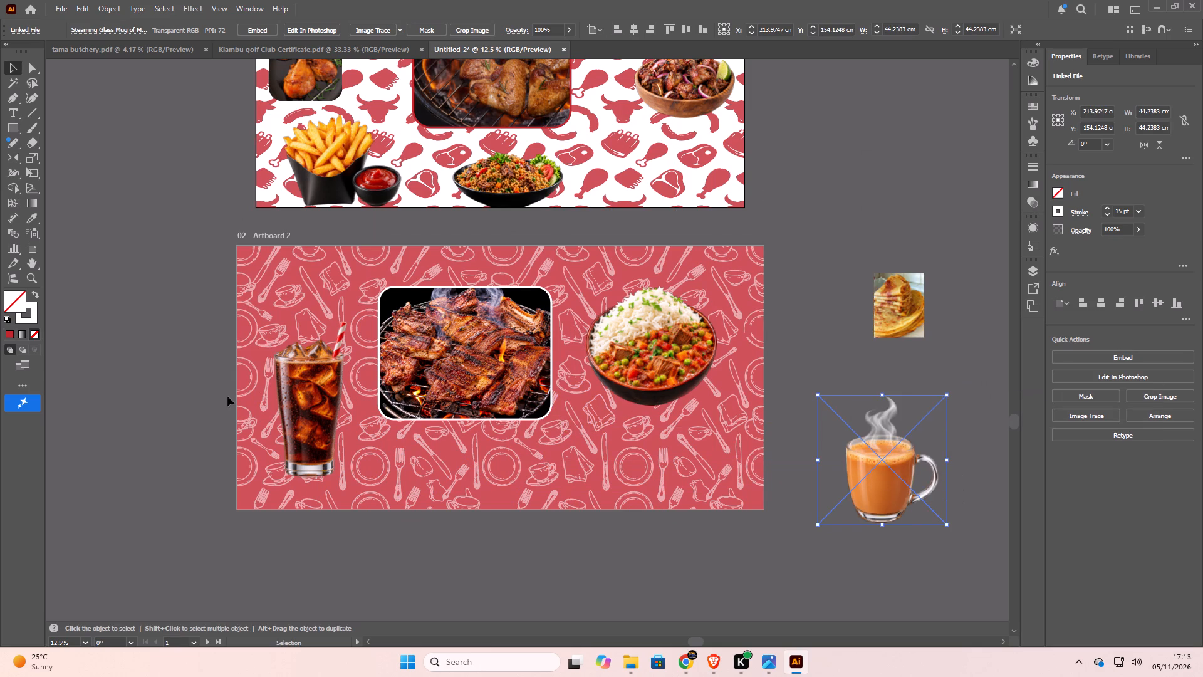
left_click_drag(301, 426, 546, 177)
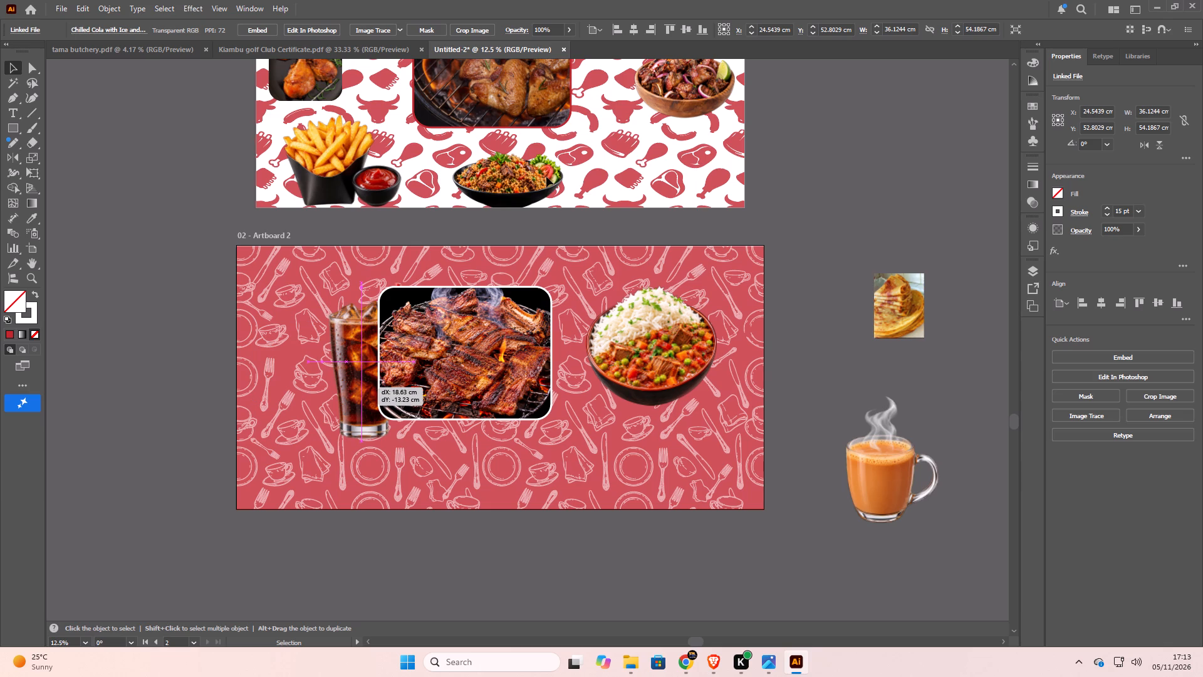
left_click_drag(546, 177, 594, 149)
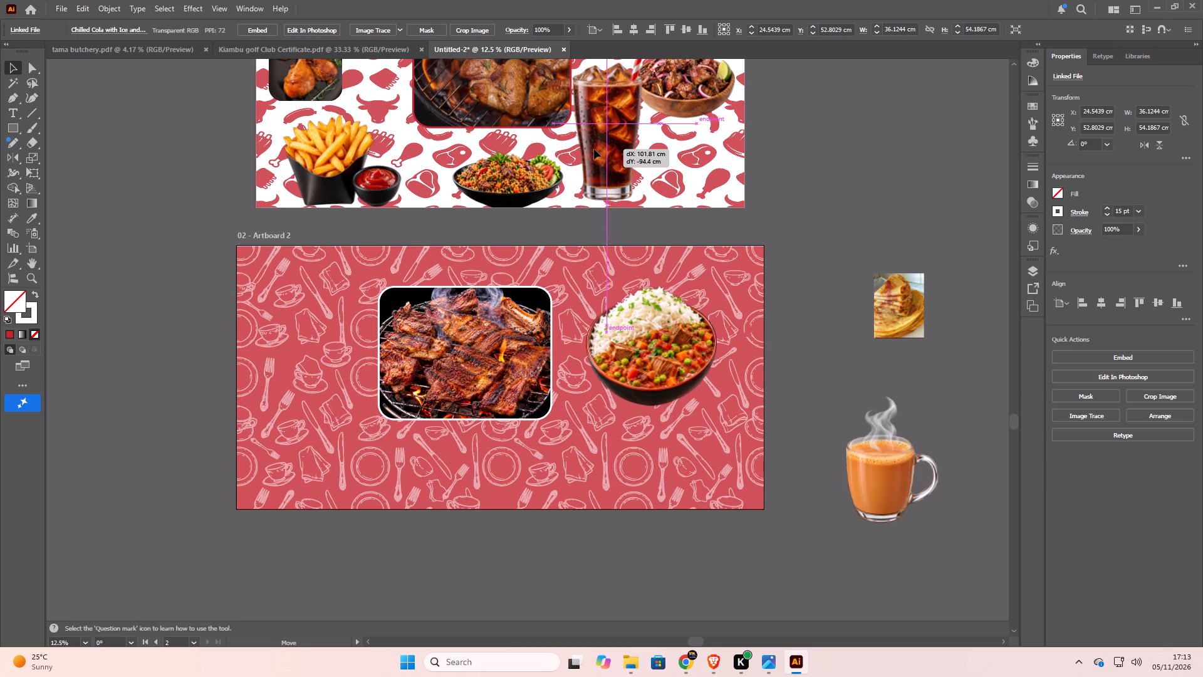
Move the tea mug onto Artboard 2, to the left of the white-outlined meat image.
left_click(882, 468)
left_click_drag(882, 468, 541, 407)
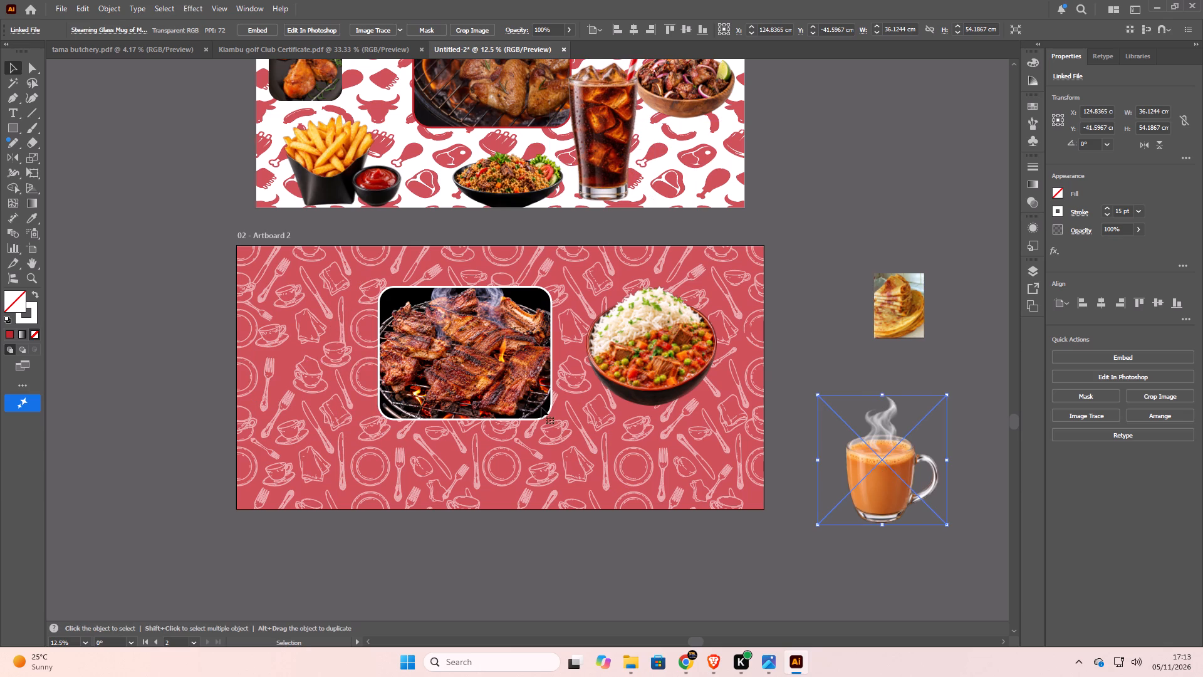
left_click_drag(541, 407, 296, 458)
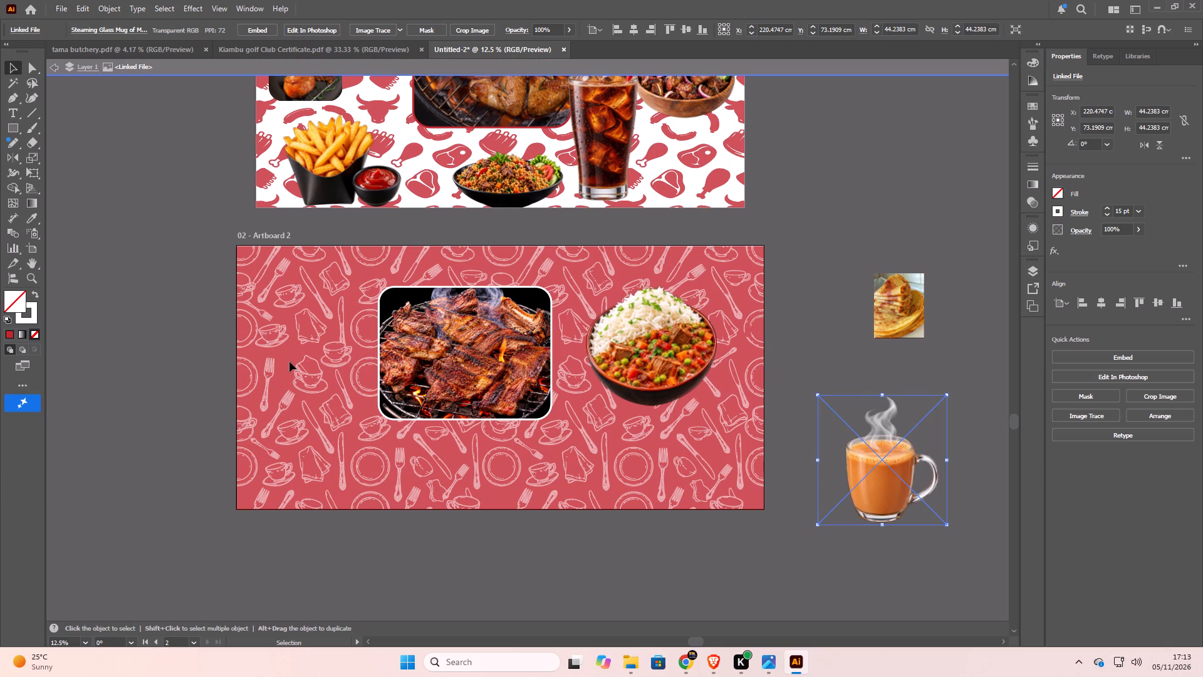
left_click(53, 63)
left_click(54, 68)
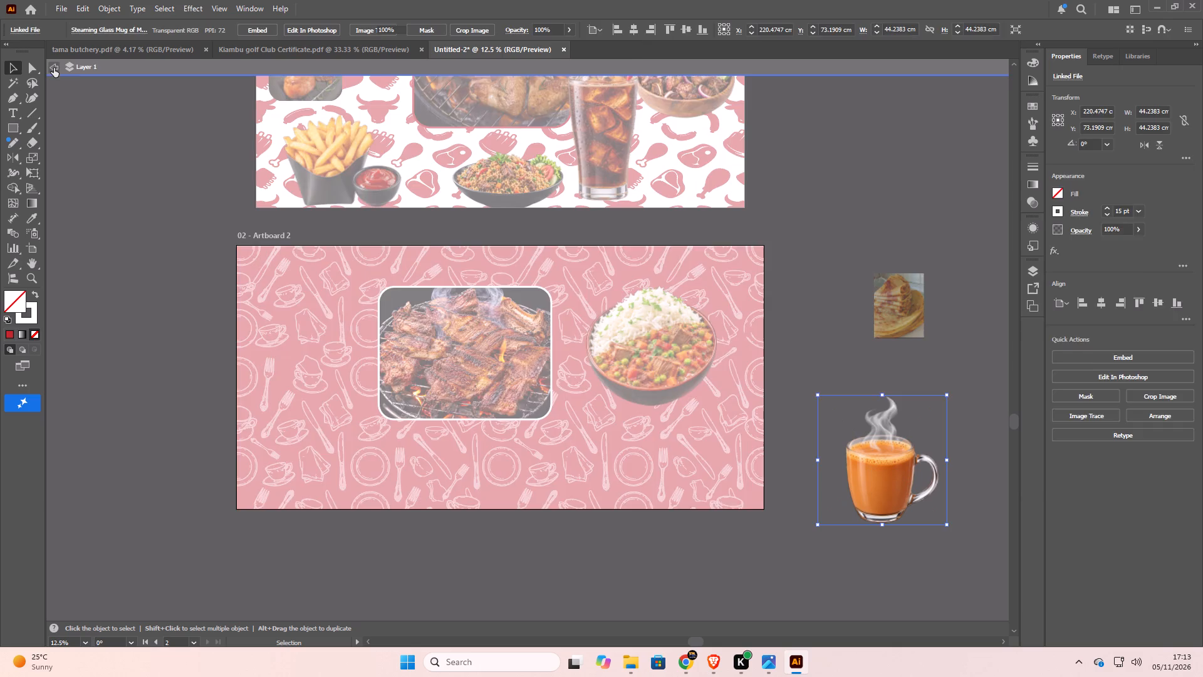
left_click(883, 495)
left_click_drag(877, 476, 599, 407)
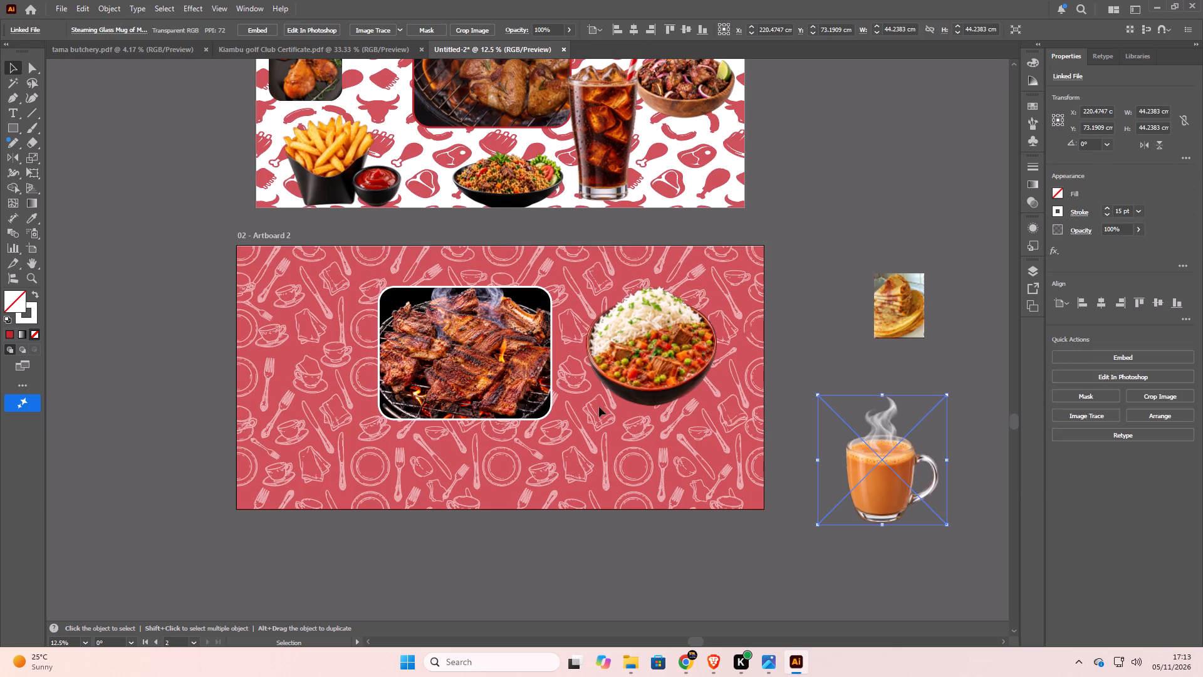
left_click_drag(599, 407, 346, 434)
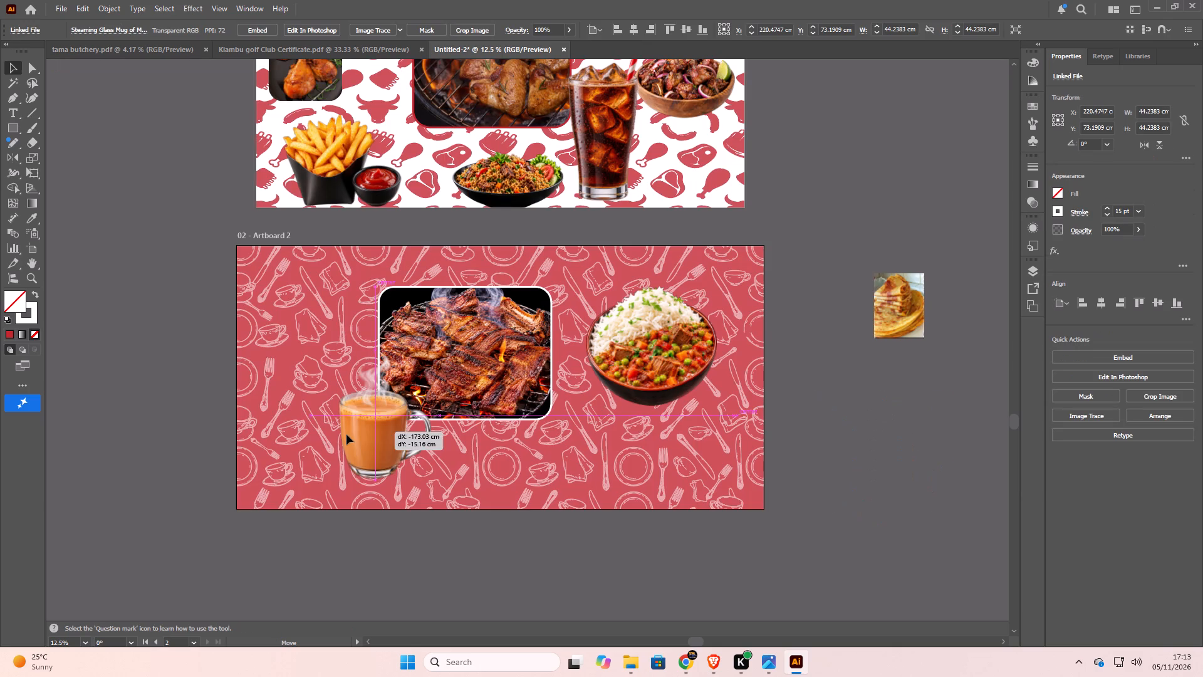
left_click_drag(346, 434, 292, 431)
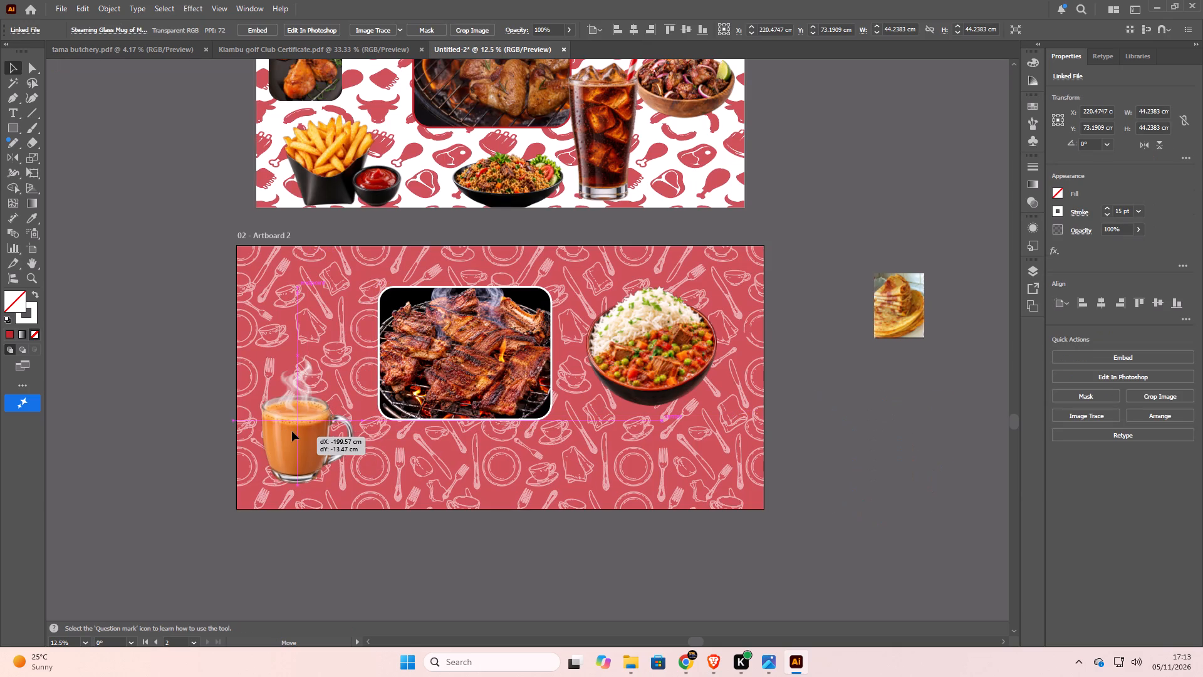
Enlarge the tea mug to about 51 by 52.4 cm and nudge it slightly upward.
left_click_drag(363, 482, 369, 491)
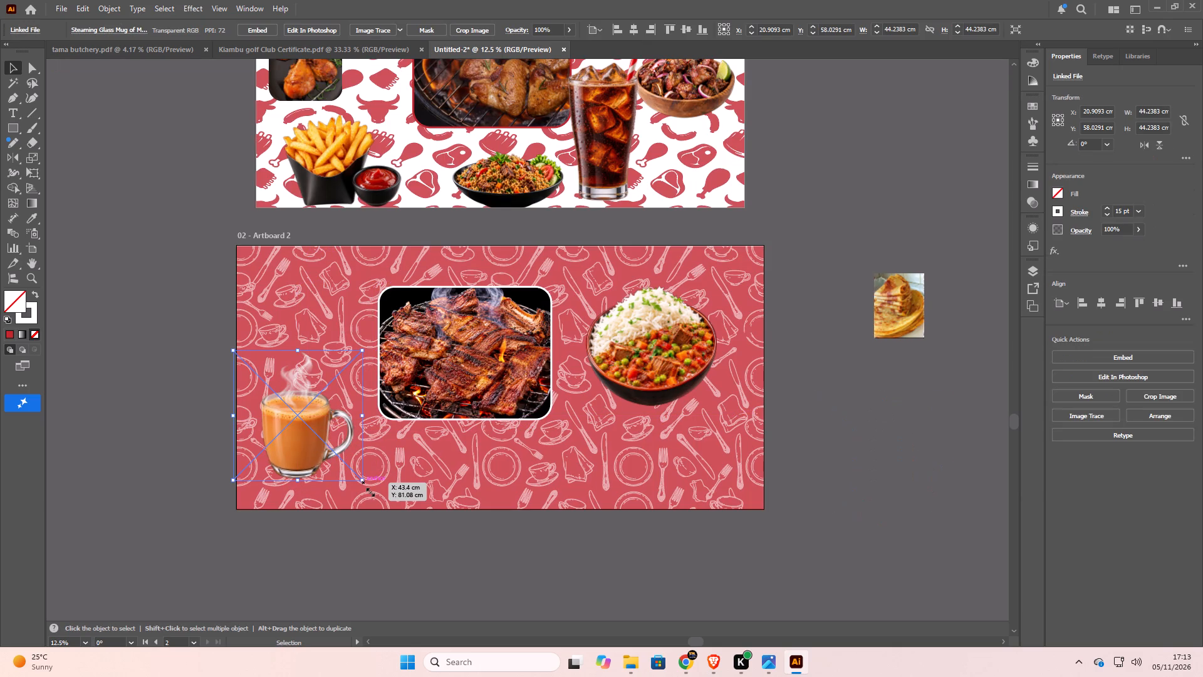
left_click_drag(369, 491, 382, 504)
left_click_drag(326, 453, 320, 437)
Move the rice bowl to Artboard 2's bottom edge, overlapping the meat image's lower-right corner.
left_click_drag(640, 344, 652, 404)
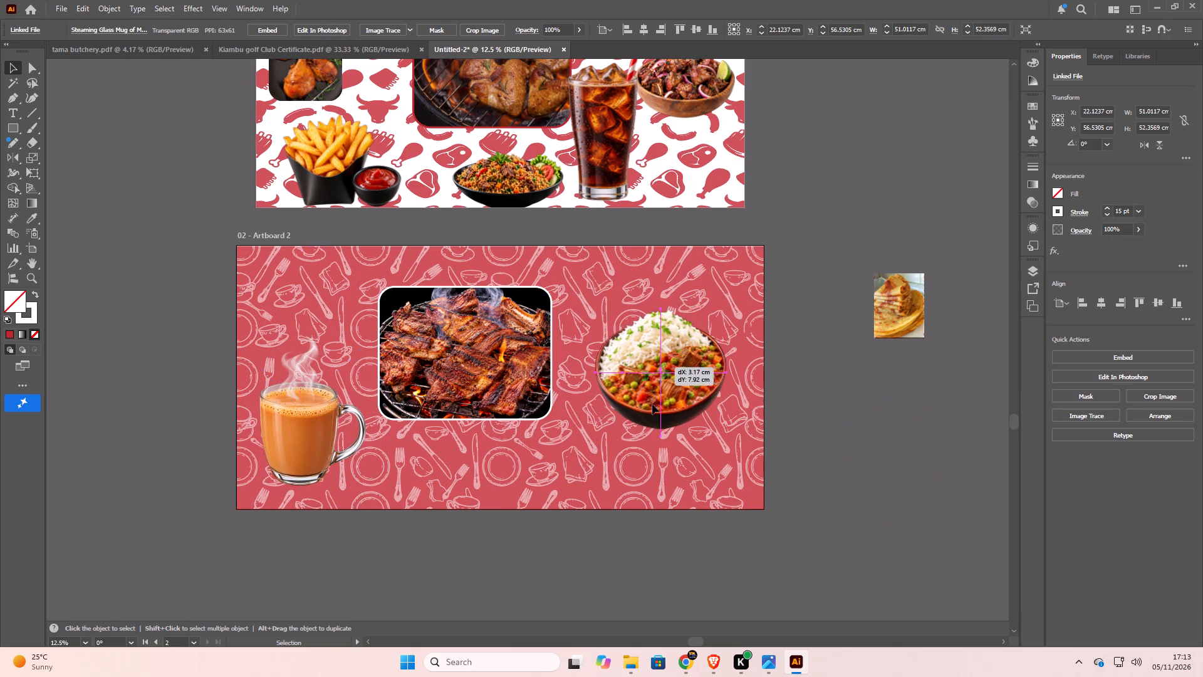
left_click_drag(652, 404, 589, 448)
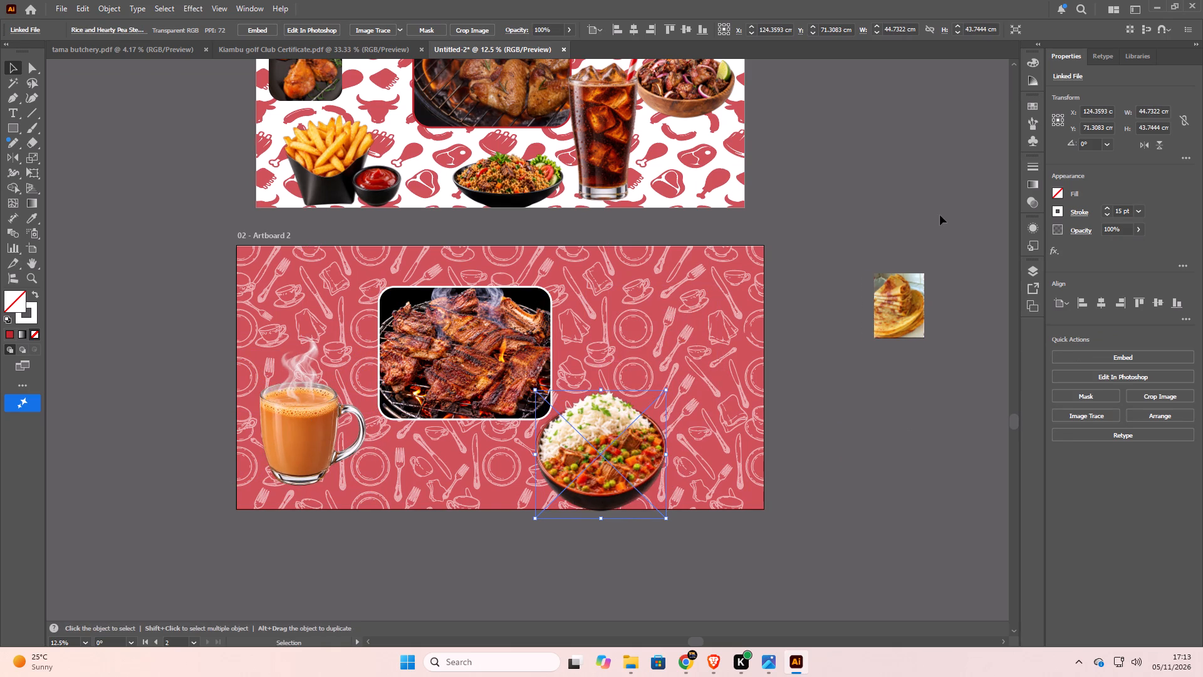
Draw a rectangle over the stacked chapati image beside Artboard 2.
left_click(909, 305)
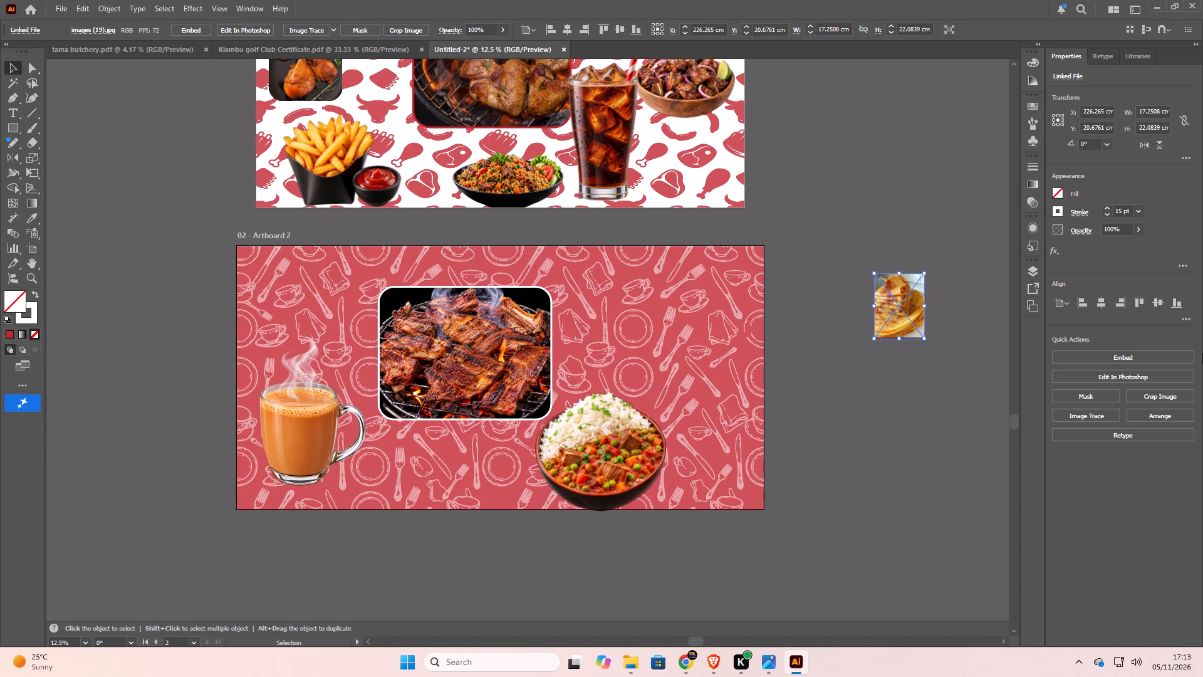
key("ctrl+equal")
key("ctrl+equal")
key("ctrl+equal")
key("ctrl+equal")
key("ctrl+equal")
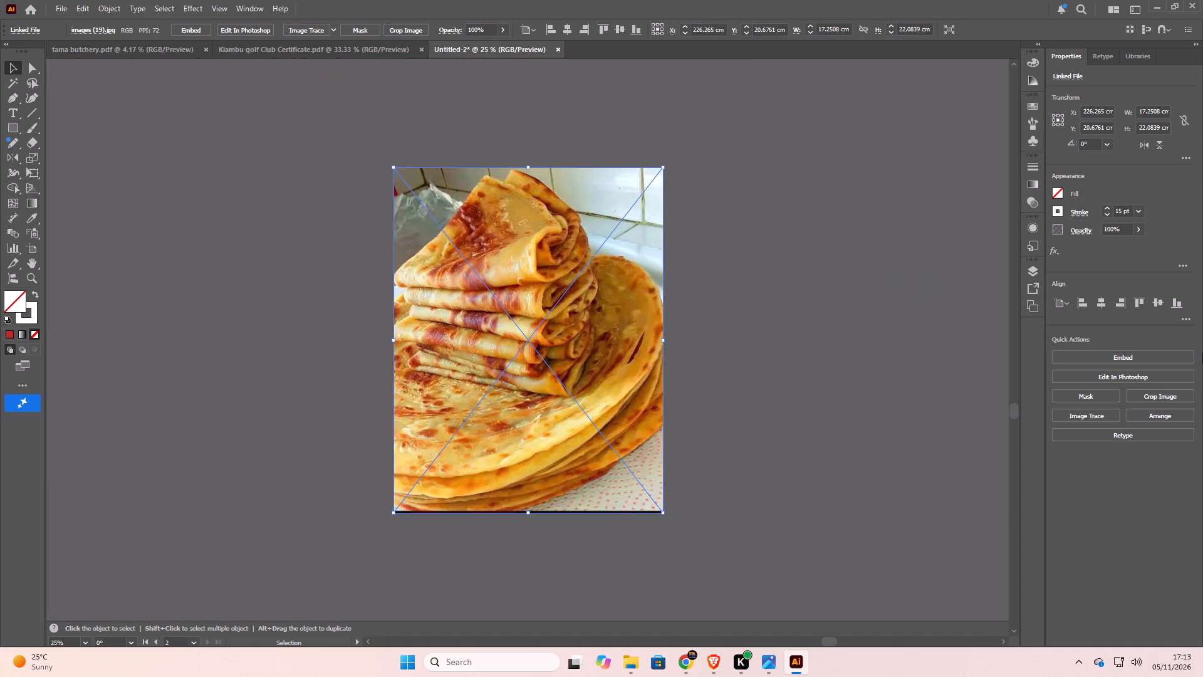
key("ctrl+equal")
key("ctrl+minus")
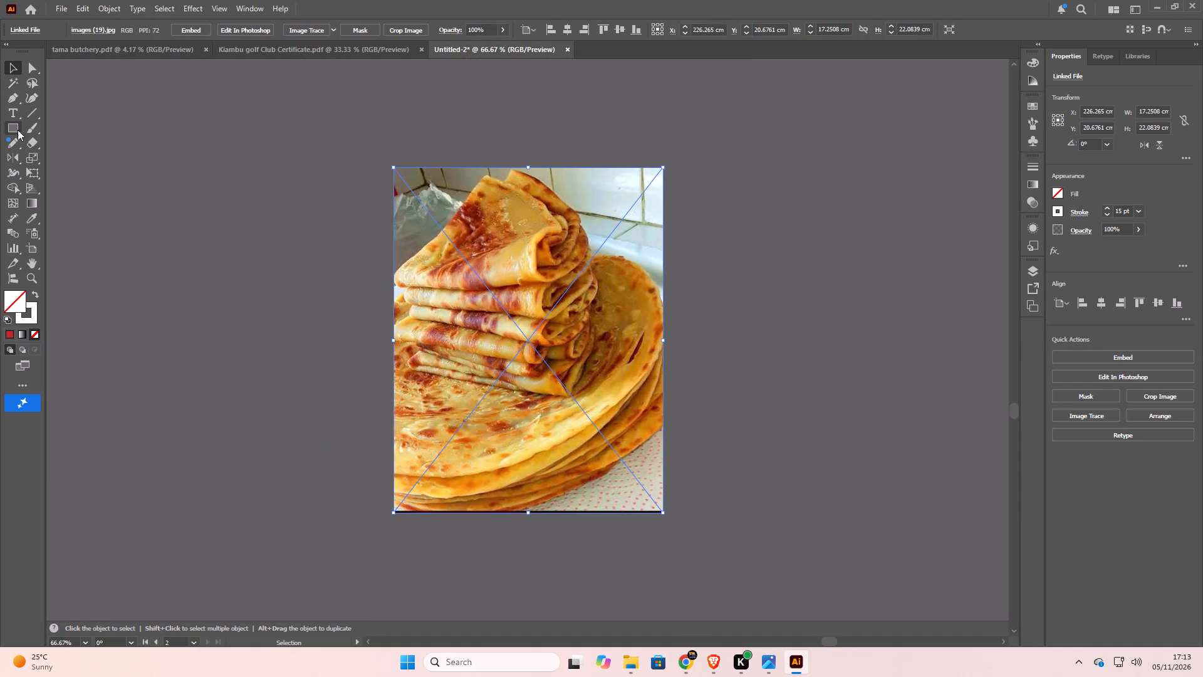
key("m")
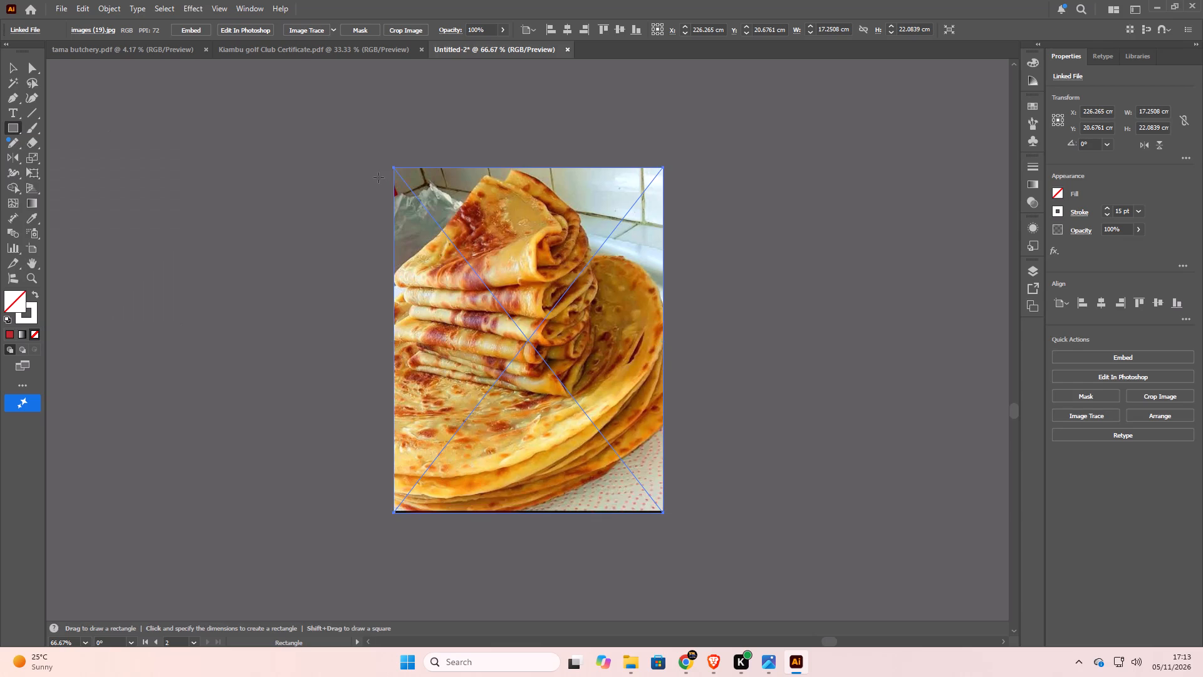
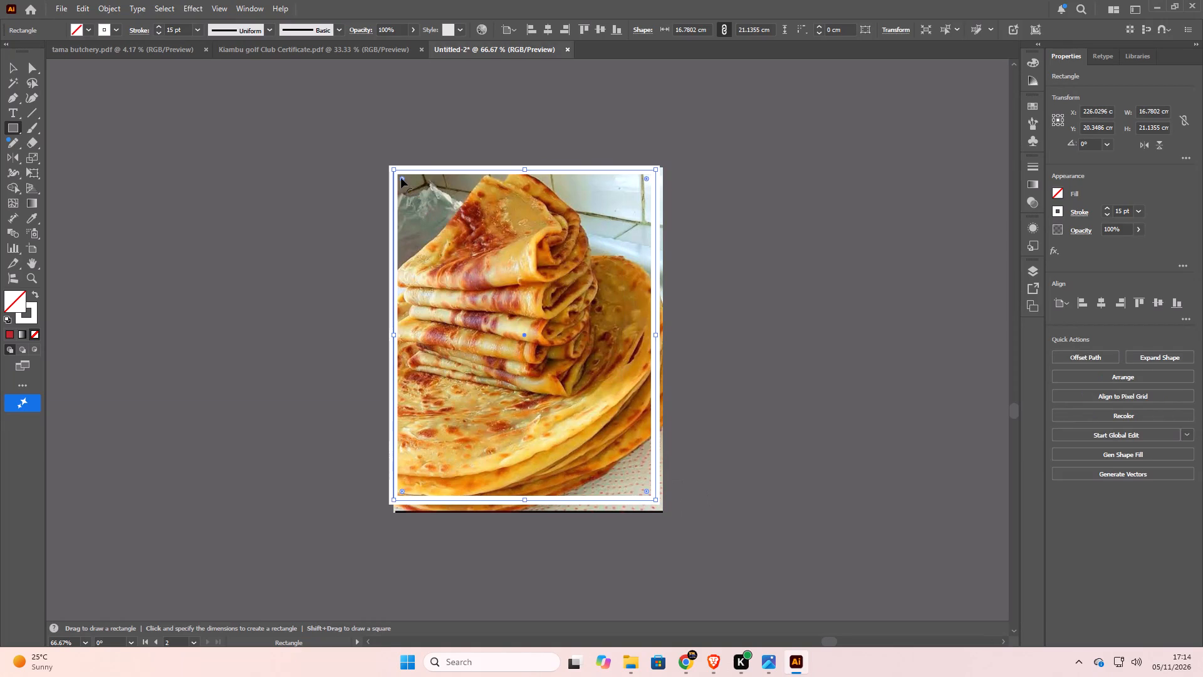
Round the rectangle's corners to about 0.91 cm and nudge the rectangle slightly right over the chapati image.
left_click_drag(398, 177, 406, 187)
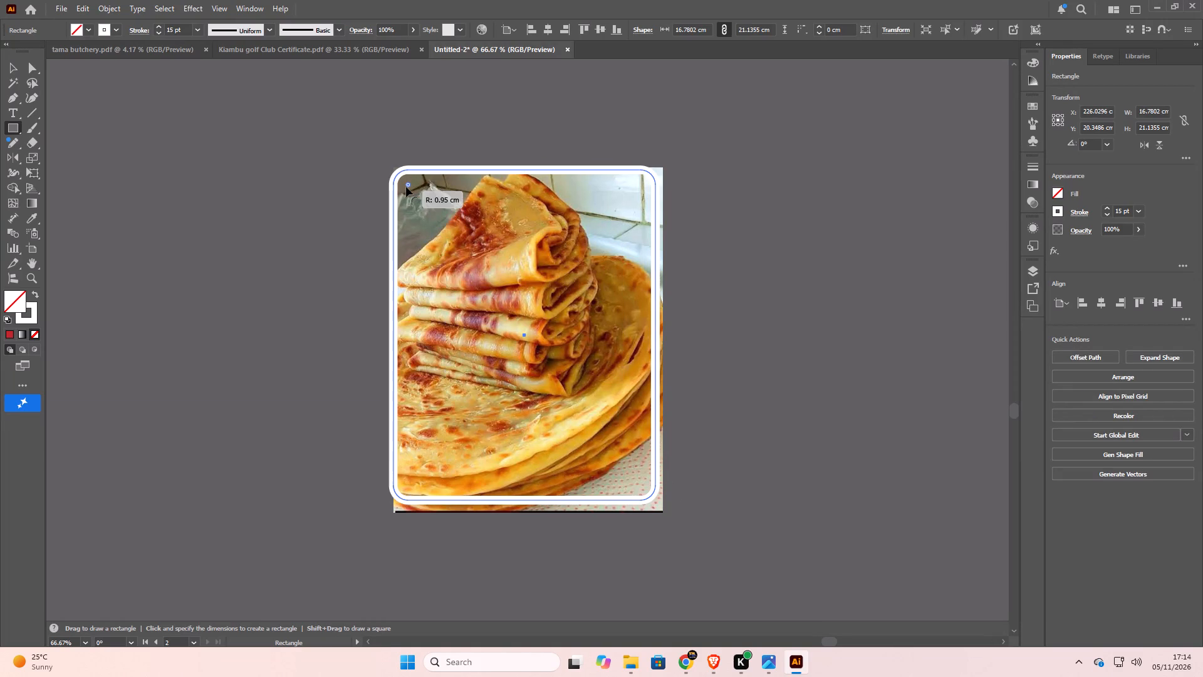
left_click_drag(406, 187, 405, 187)
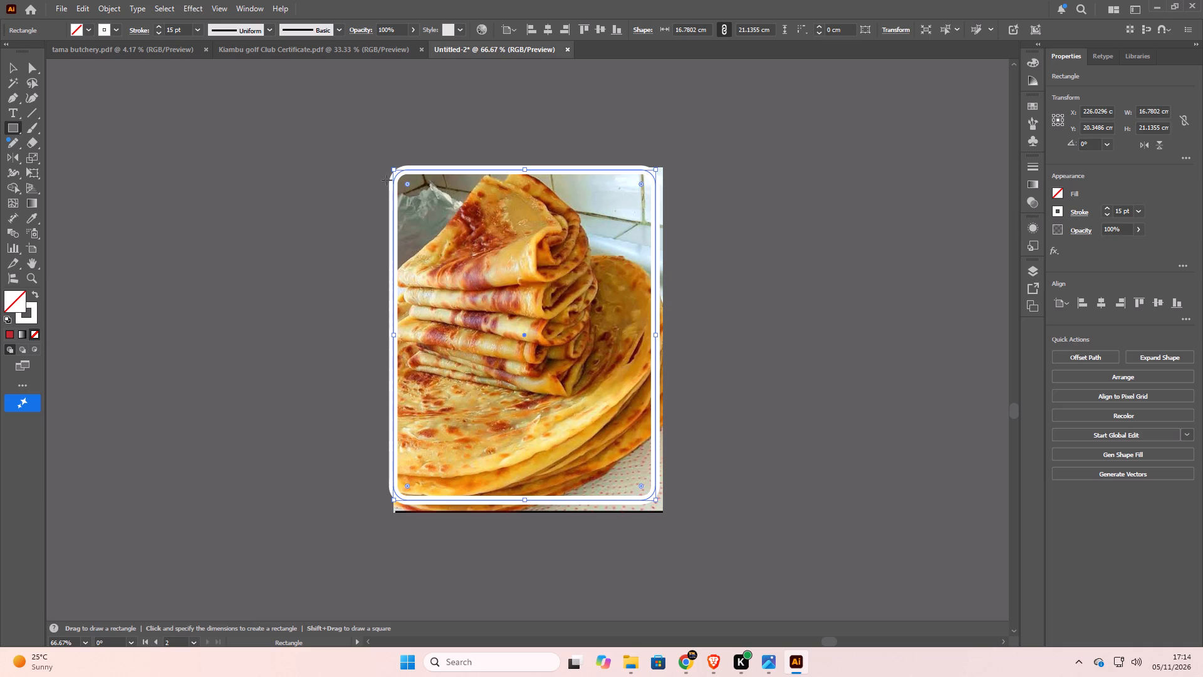
key("Right")
key("Right")
key("Right")
key("Right")
key("Right")
key("Right")
key("Right")
key("Right")
key("Right")
key("Right")
key("Right")
key("Right")
key("Right")
key("Right")
key("Right")
key("Right")
key("Right")
key("Right")
key("Right")
key("Right")
Clip the chapati image with the rounded rectangle using a clipping mask.
key("v")
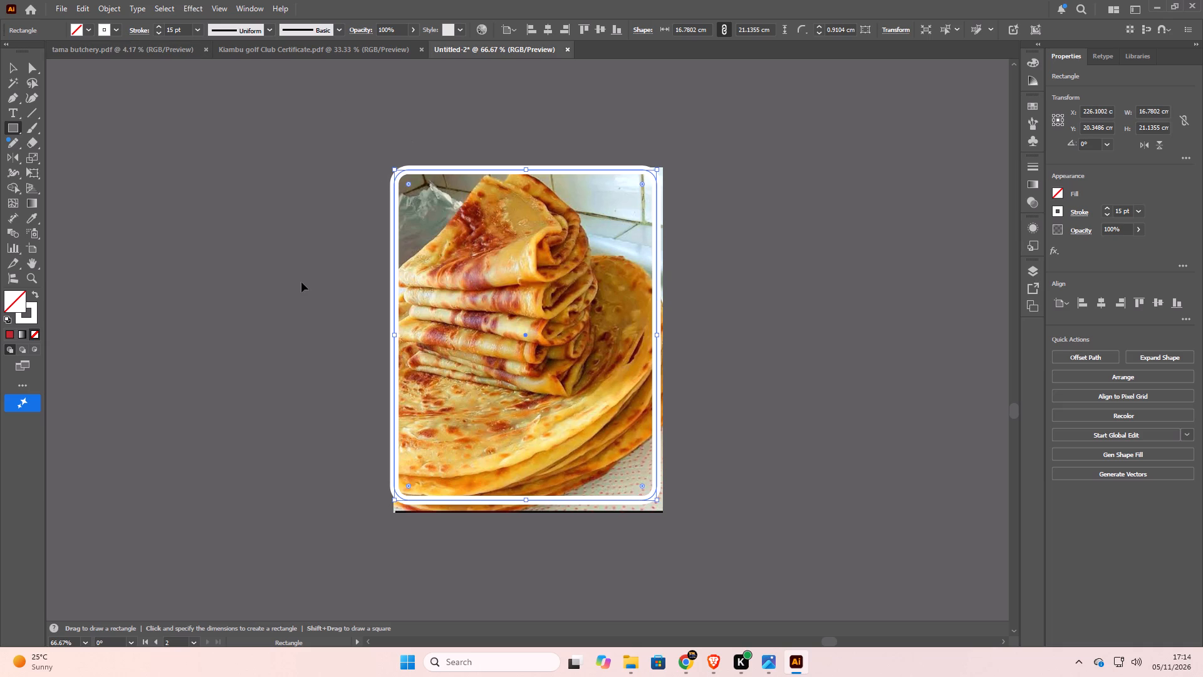
left_click_drag(321, 270, 629, 305)
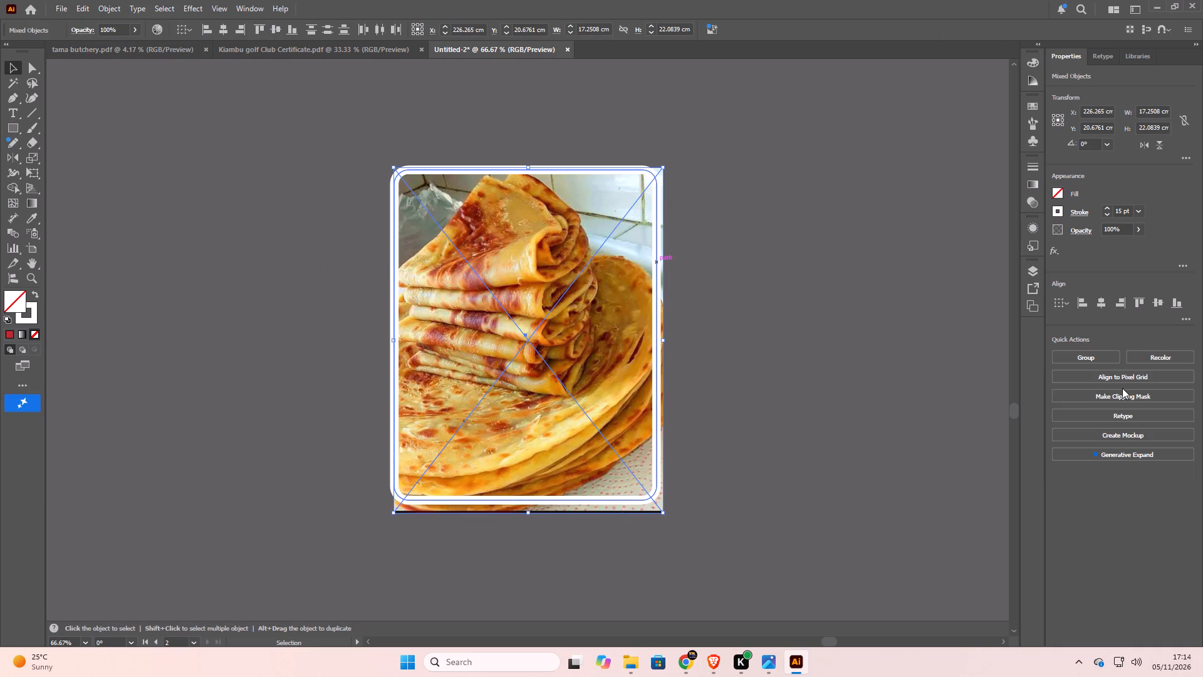
left_click(1117, 394)
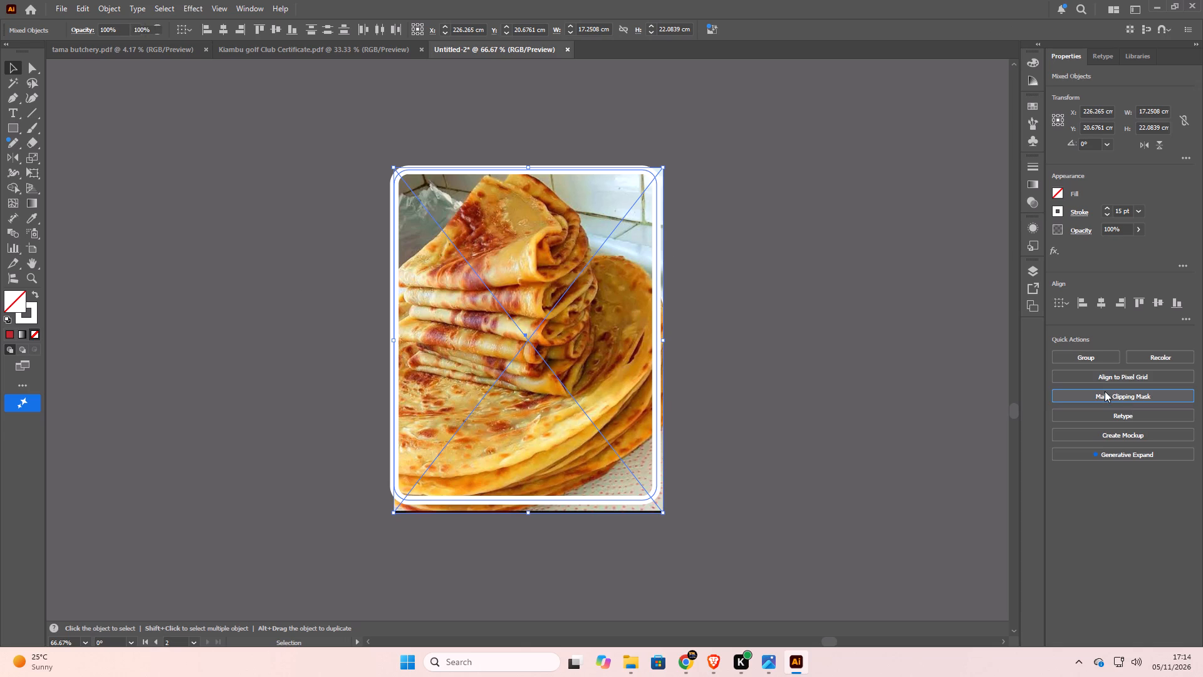
Add a white 15 pt stroke to the clipped chapati image.
left_click(1124, 213)
type("15")
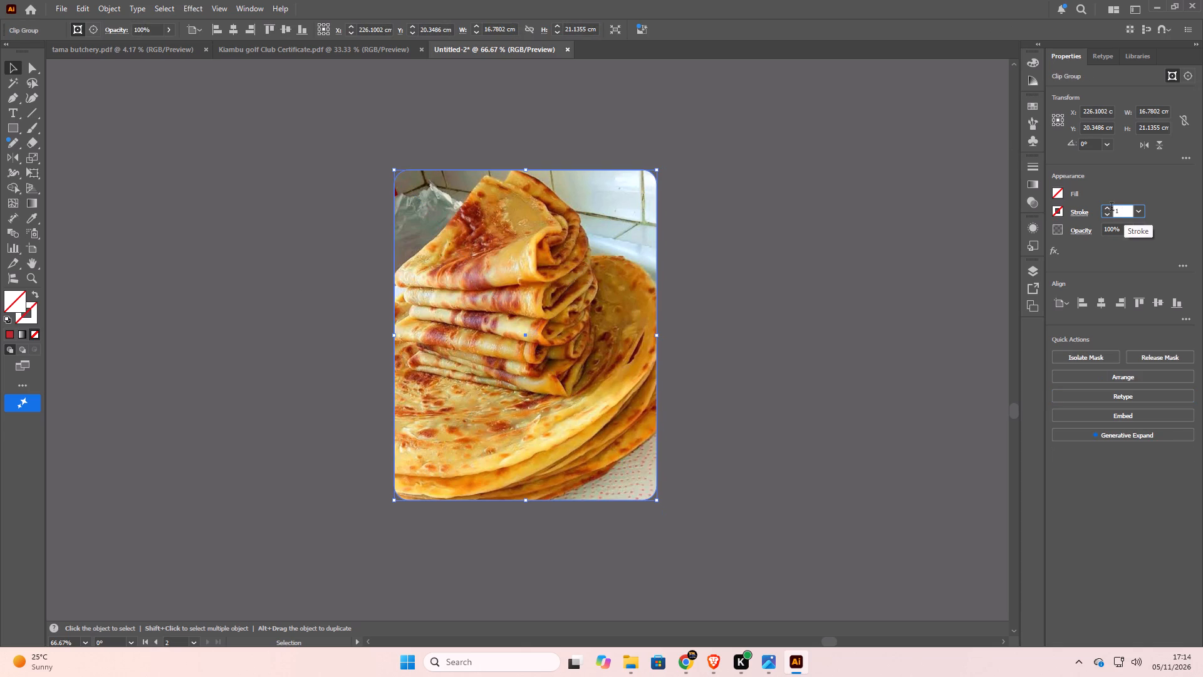
left_click(1056, 207)
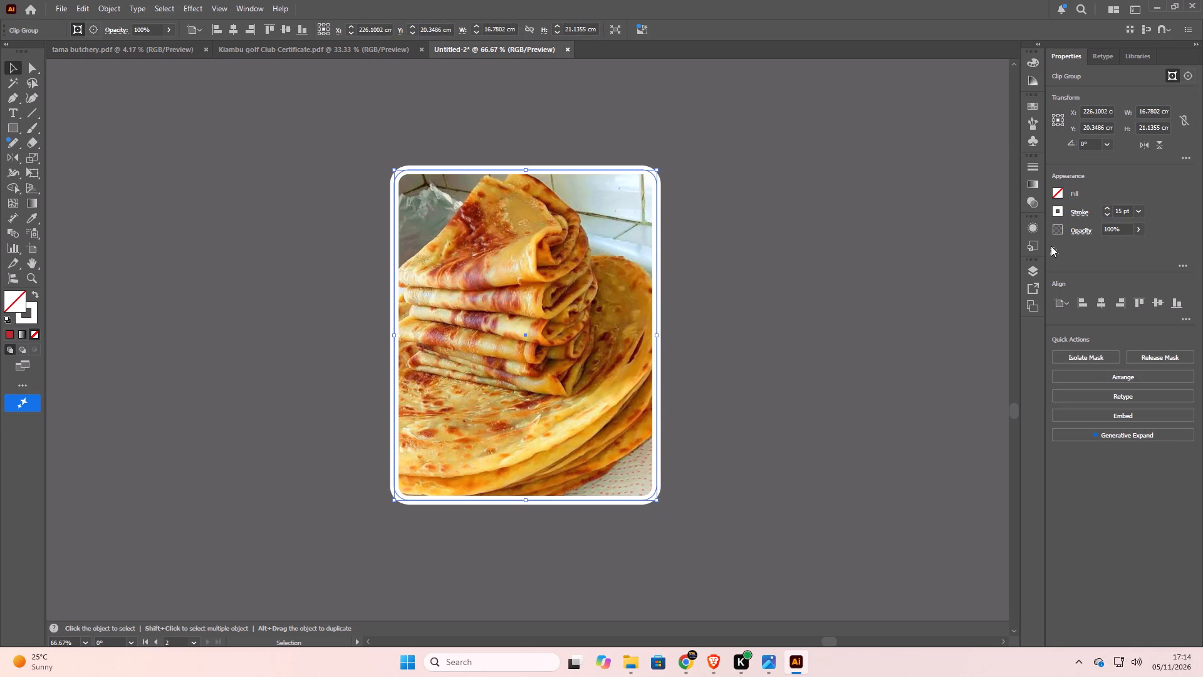
left_click(940, 296)
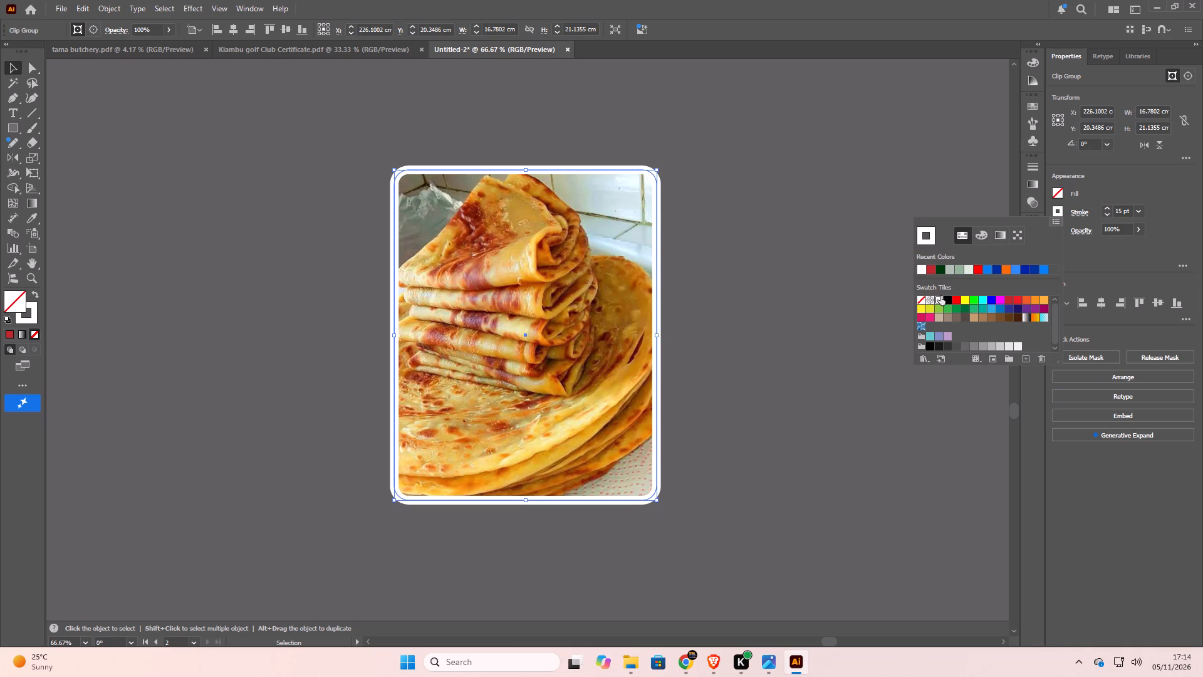
Set the chapati image's stroke weight to 10 pt.
left_click(1118, 205)
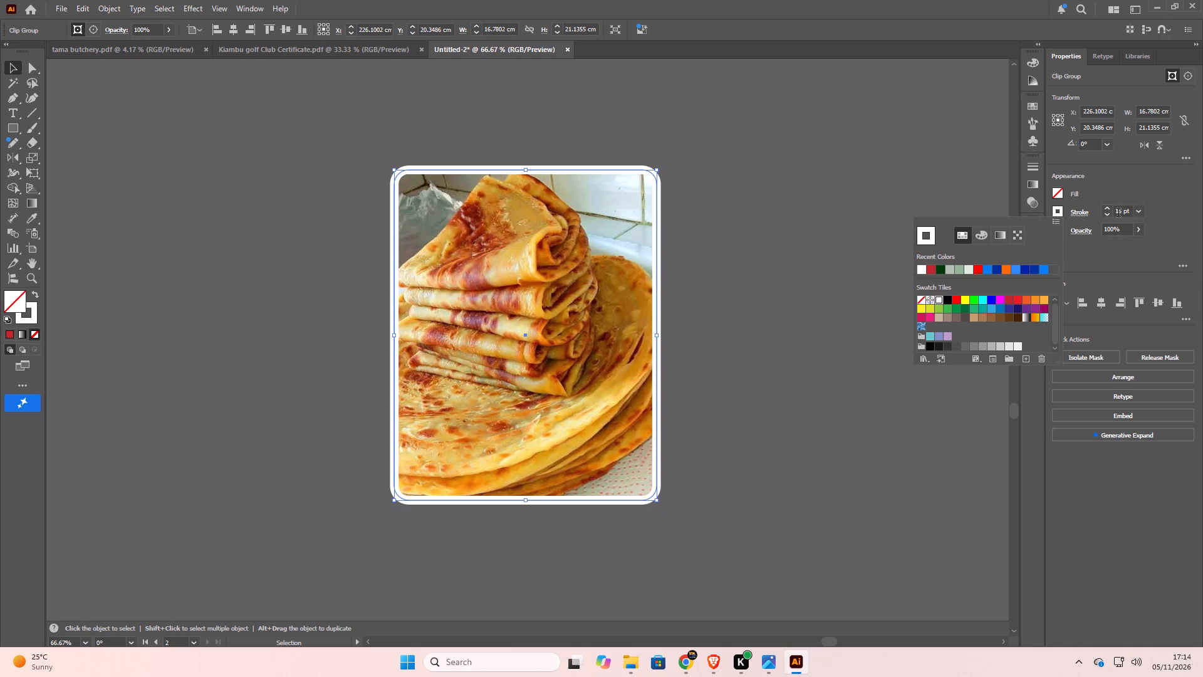
left_click(1118, 214)
key("Delete")
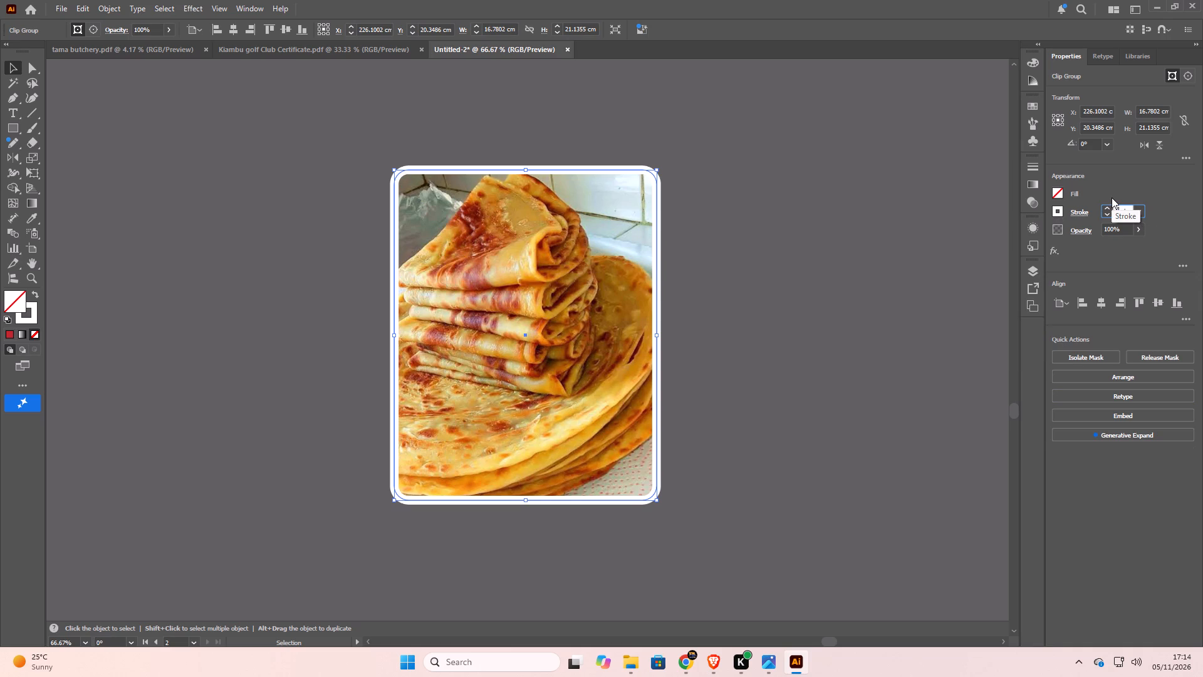
key("0")
key("Return")
Move the chapati image onto Artboard 2, right of the meat image, and enlarge it to about 36.2 by 44.1 cm.
key("ctrl+minus")
key("ctrl+minus")
key("ctrl+minus")
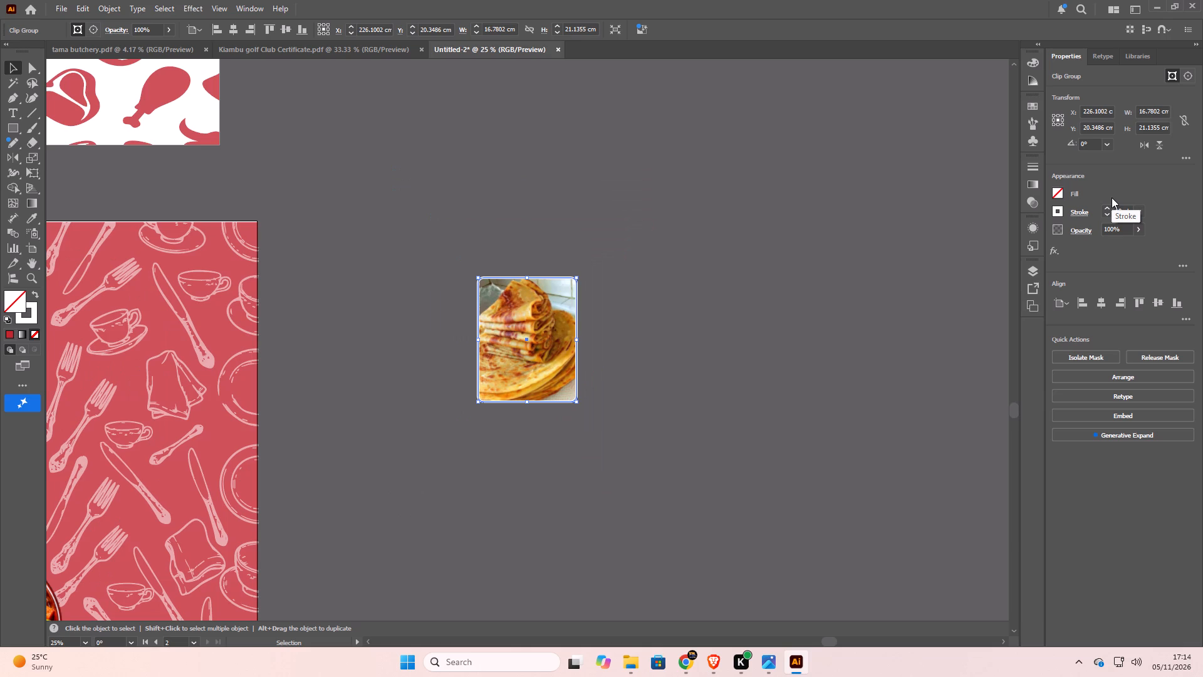
key("ctrl+minus")
key("ctrl+minus")
key("ctrl+minus")
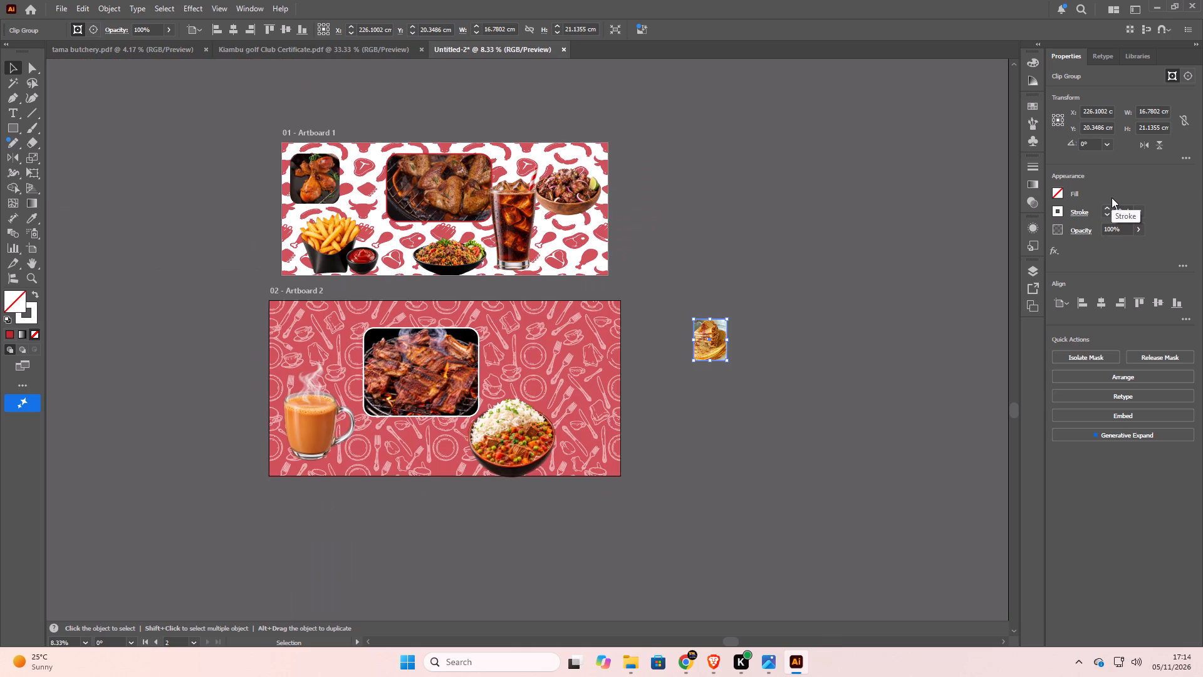
left_click_drag(716, 333, 563, 374)
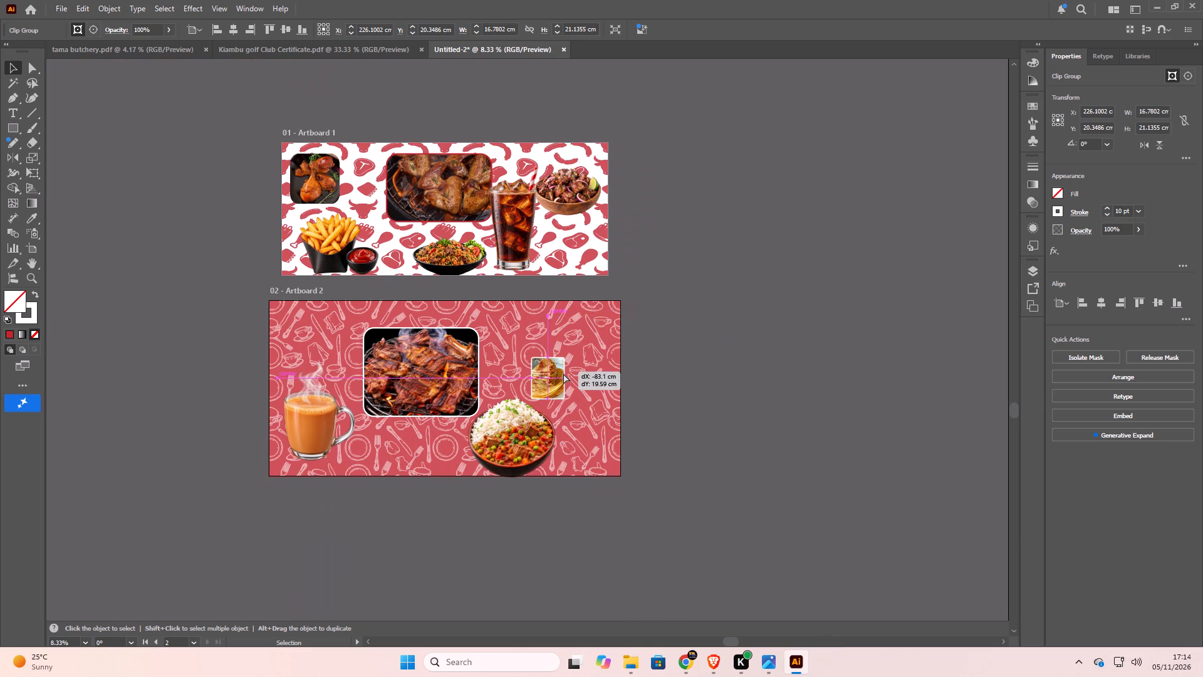
left_click_drag(563, 374, 563, 344)
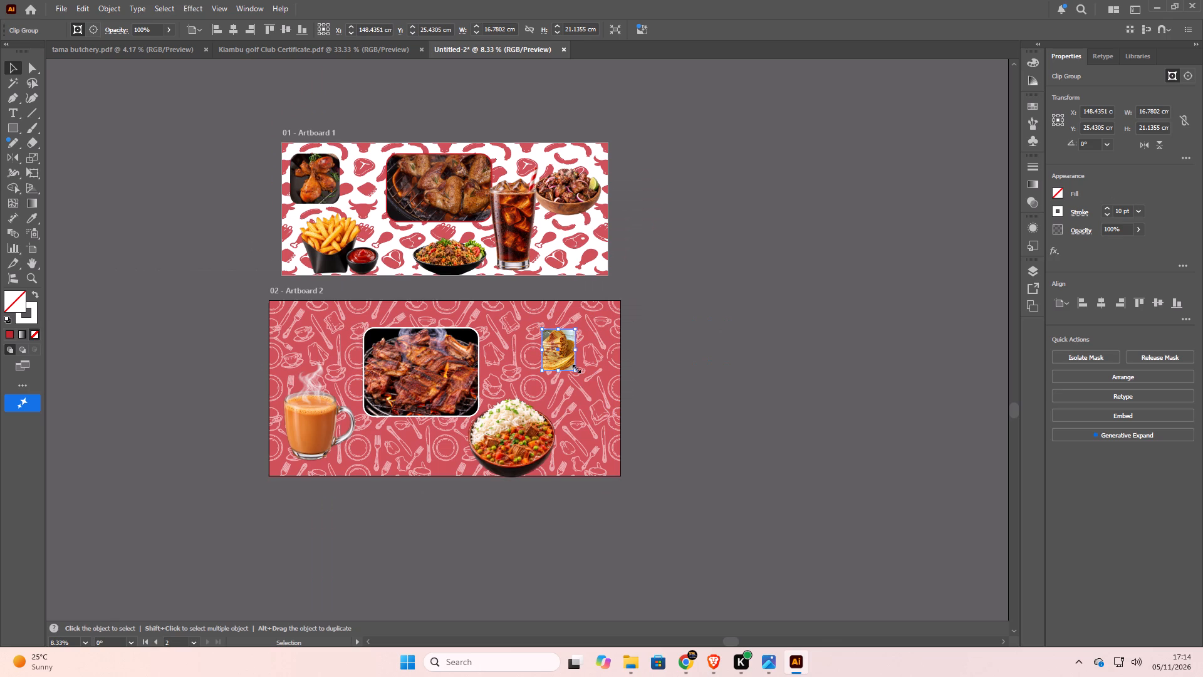
left_click_drag(575, 367, 612, 416)
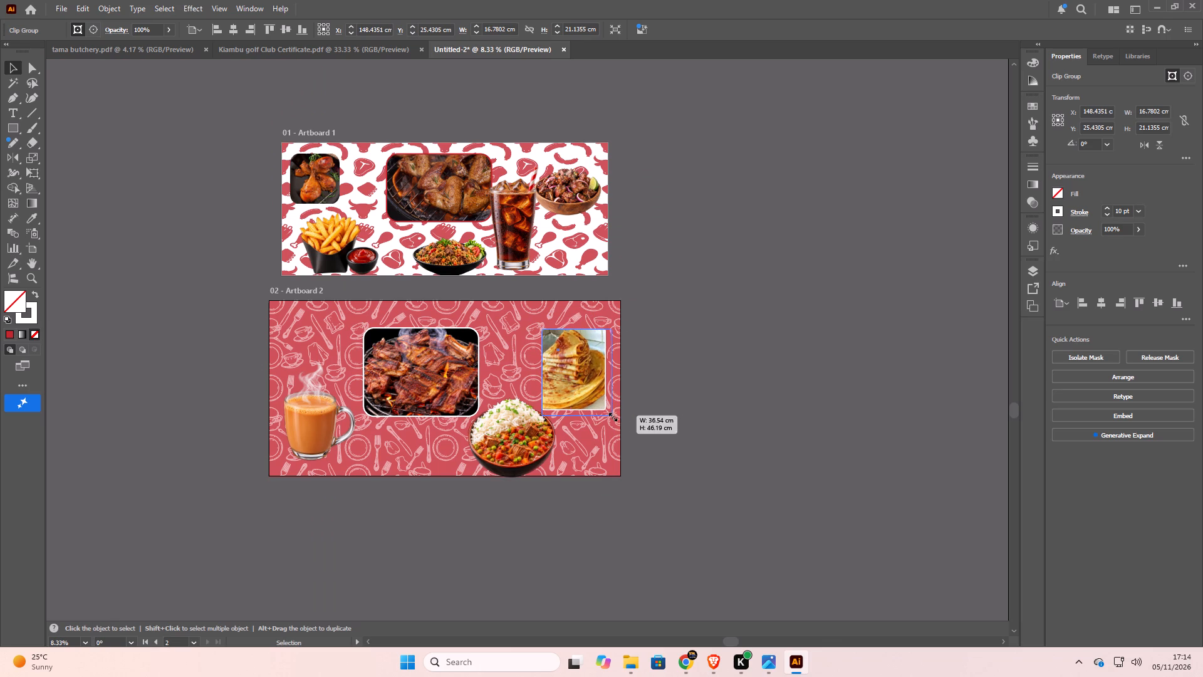
left_click_drag(612, 416, 612, 414)
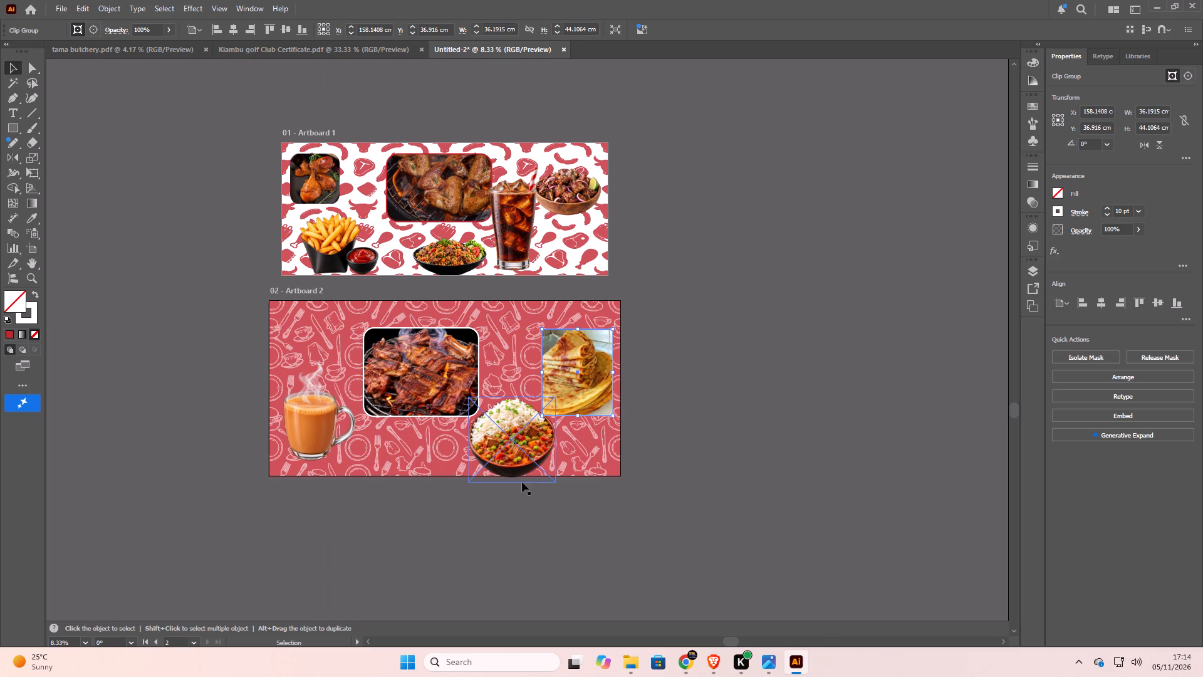
Shrink Artboard 2's rice bowl to about 37.7 by 38.3 cm, keeping its lower-left corner in place.
left_click(516, 448)
left_click_drag(556, 396, 546, 404)
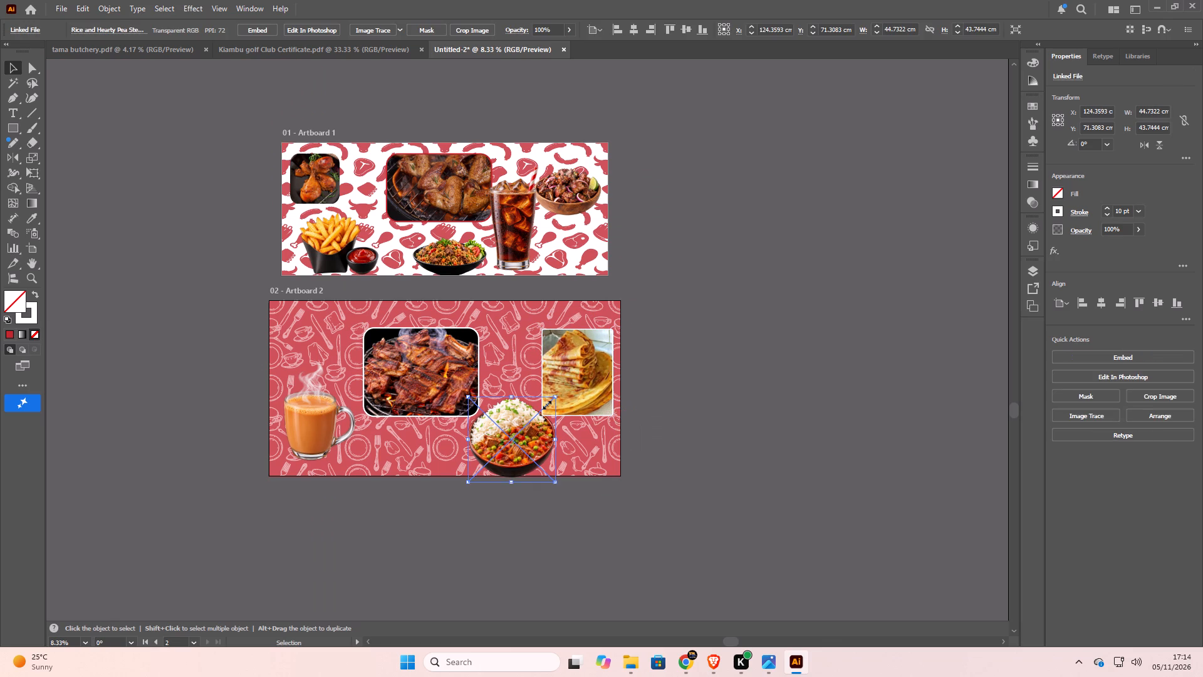
left_click_drag(546, 404, 541, 407)
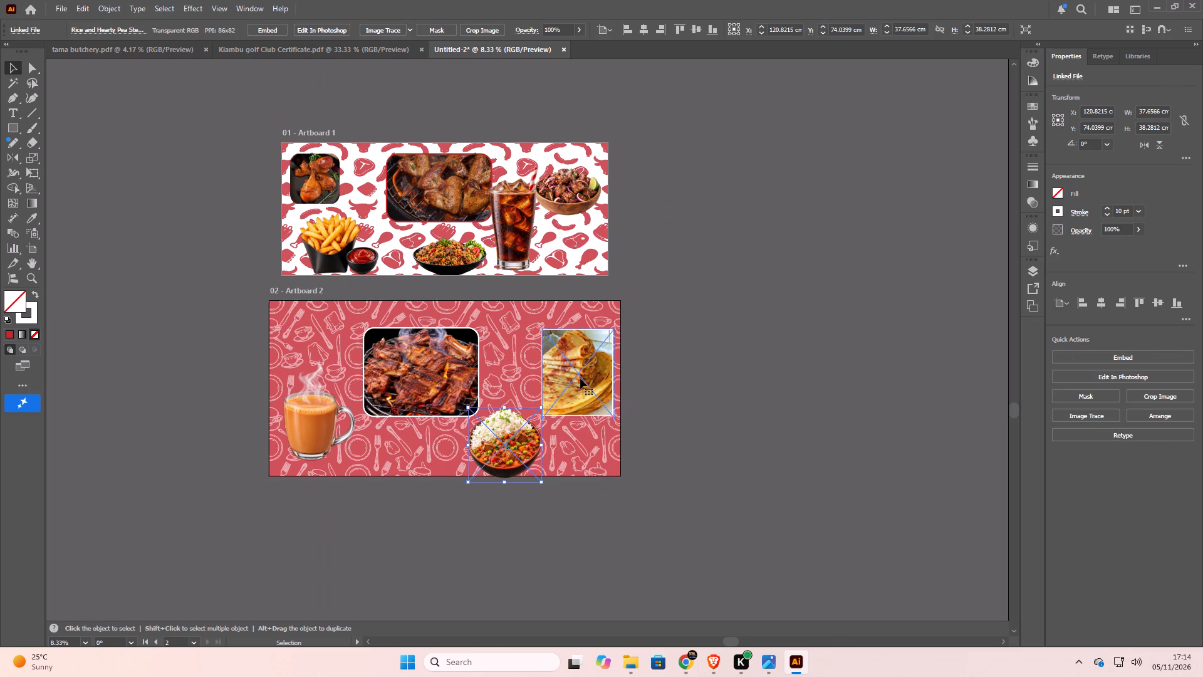
Move Artboard 2's meat image about 14 cm left and 8 cm up, nearer the artboard's top edge.
left_click(580, 379)
left_click_drag(412, 366, 369, 350)
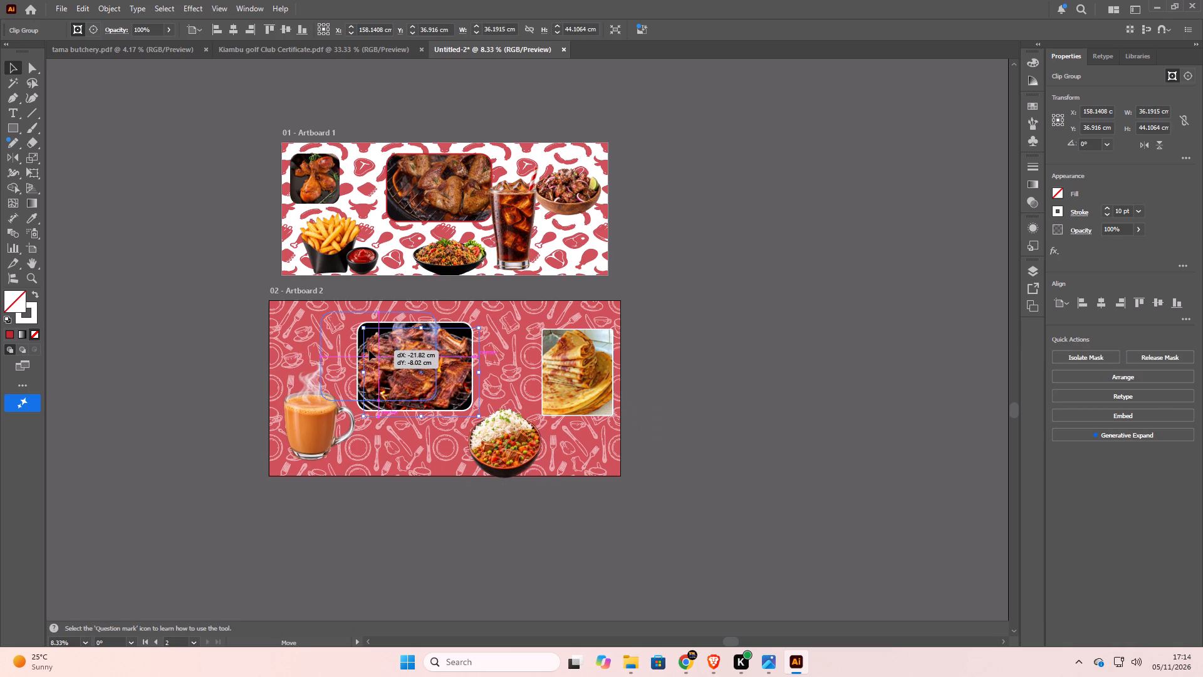
left_click_drag(369, 350, 384, 350)
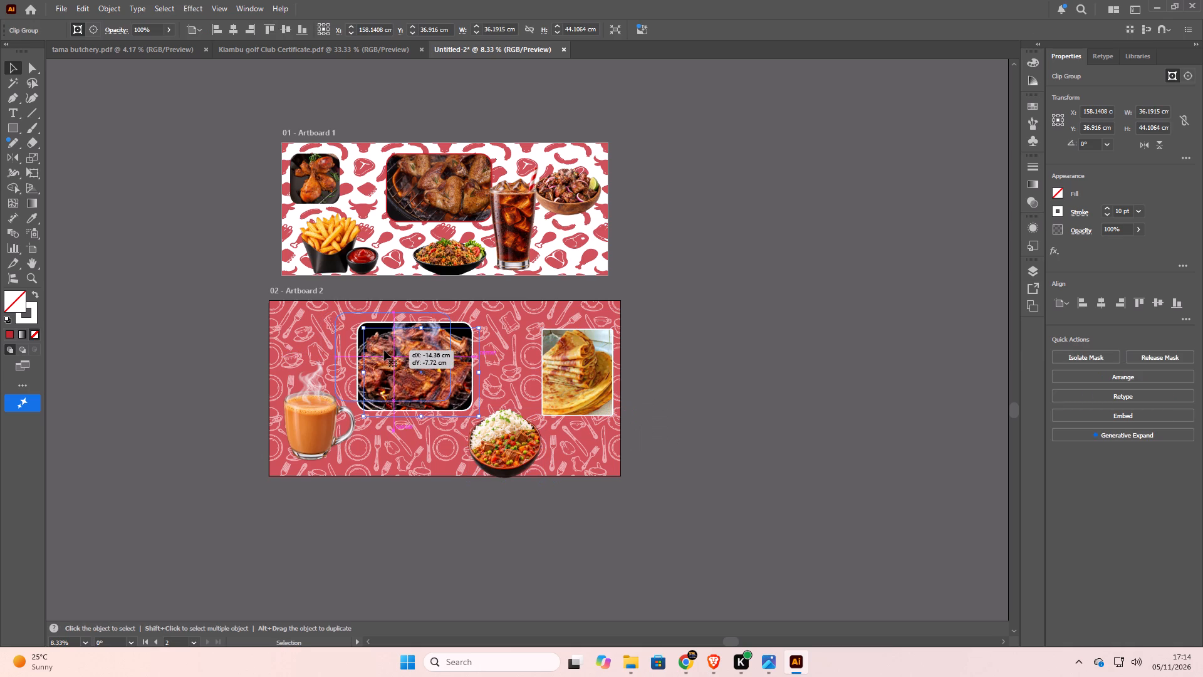
Move the rice bowl left so it sits just beneath the meat image's lower-right corner.
left_click(478, 441)
left_click_drag(506, 444, 452, 436)
Move the chapati image down to Artboard 2's lower-right corner, just inside the bottom edge.
left_click_drag(567, 388, 570, 444)
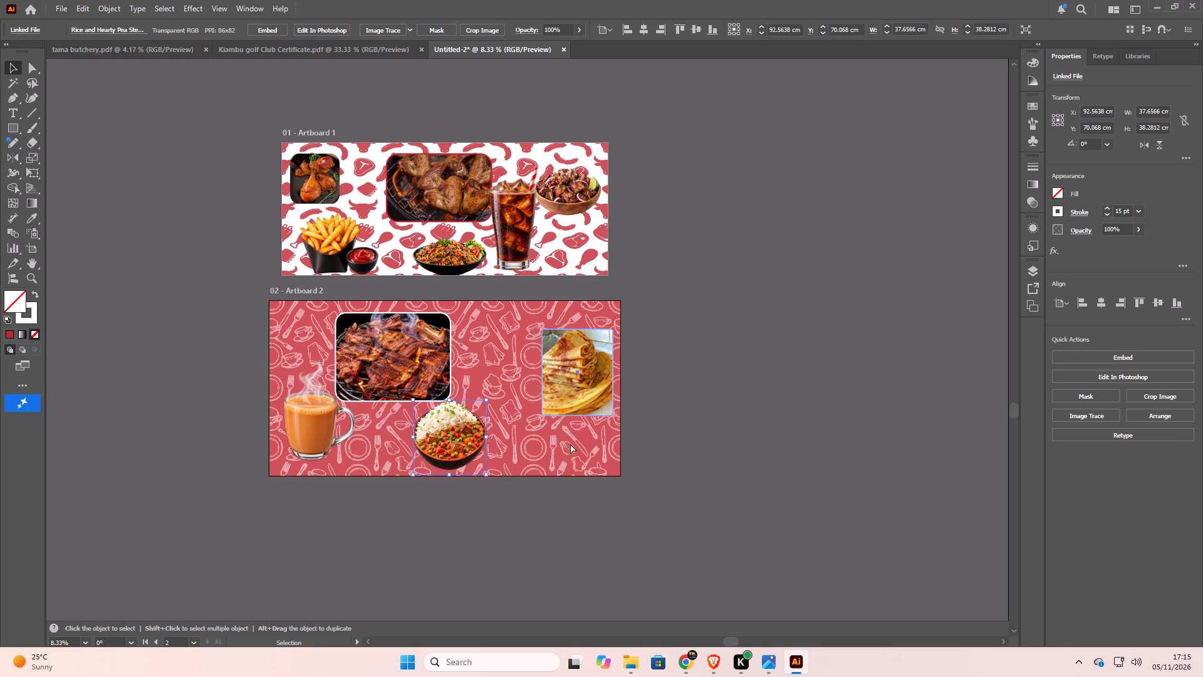
left_click_drag(570, 444, 566, 446)
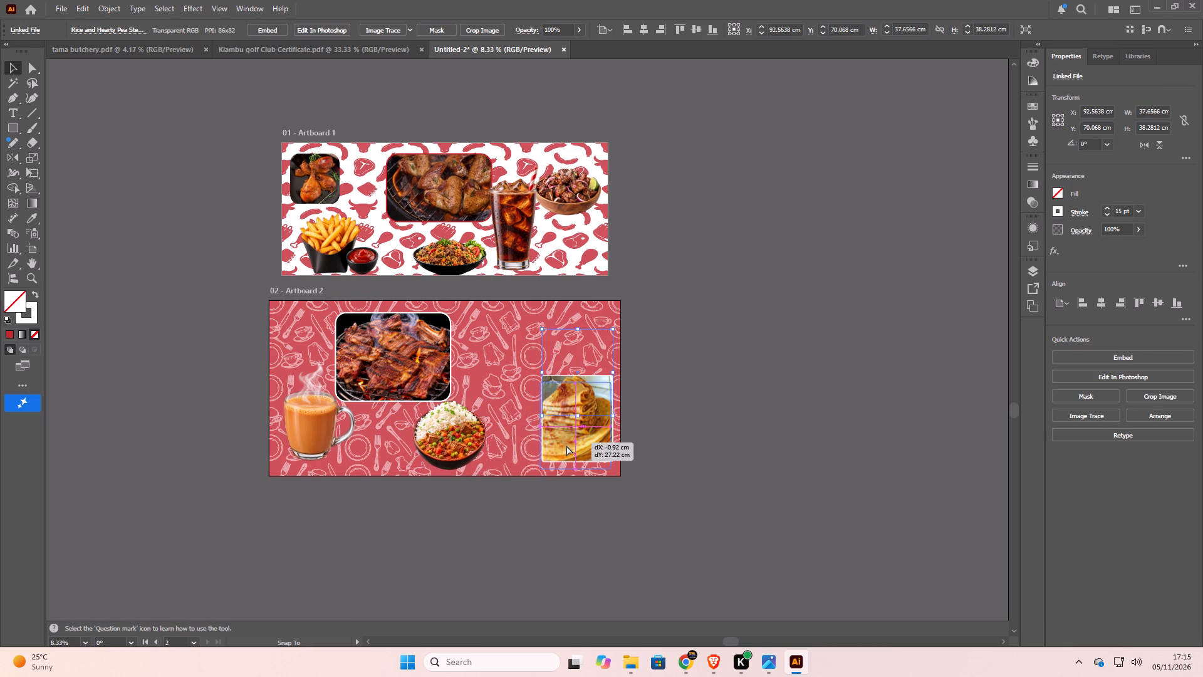
left_click_drag(566, 446, 563, 444)
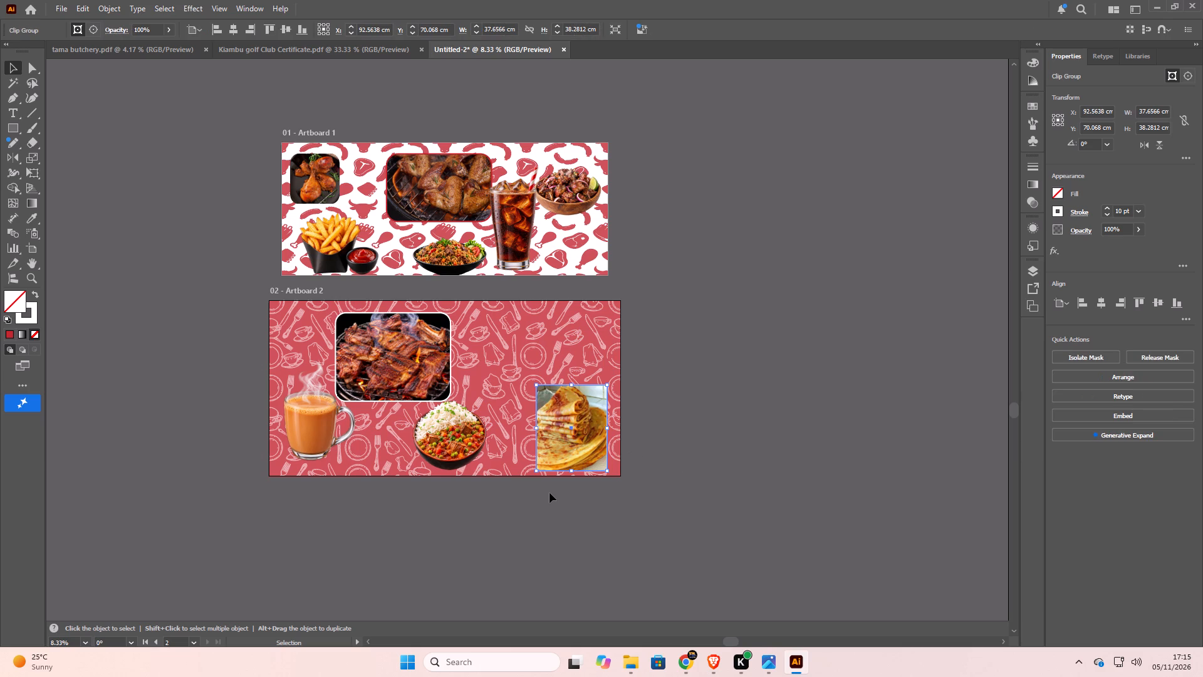
Switch to File Explorer and find and select the image of fries in a plain paper wrap in Downloads.
left_click(632, 661)
left_click(652, 596)
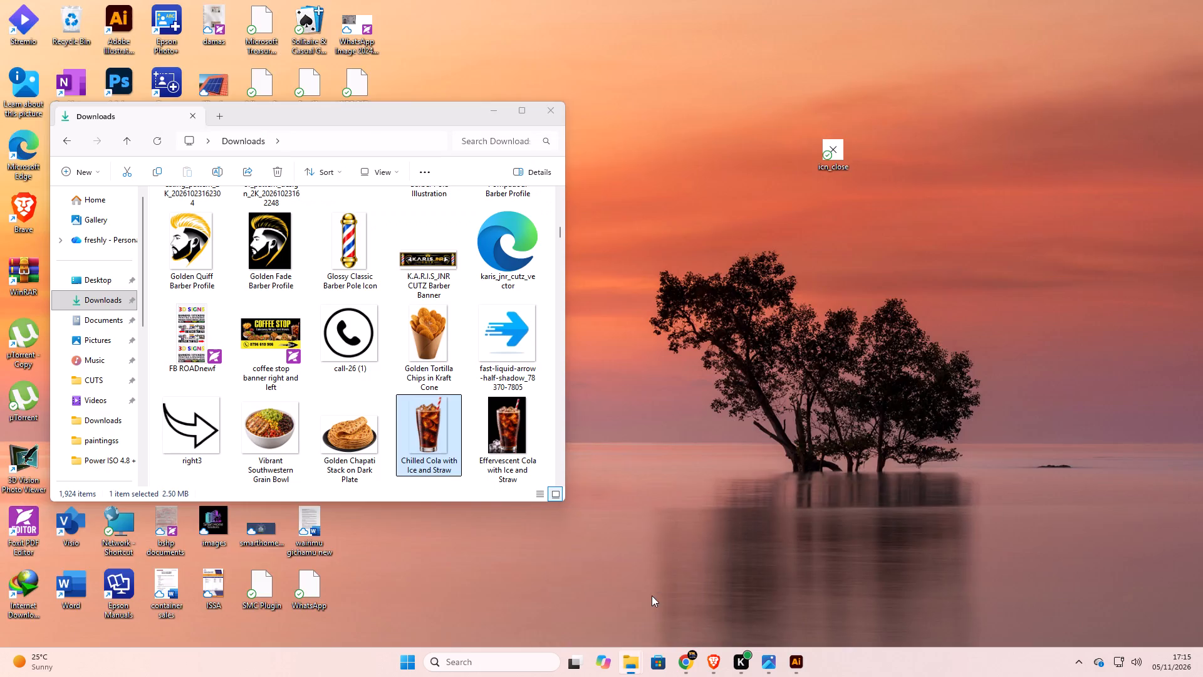
scroll(326, 313, "down", 4)
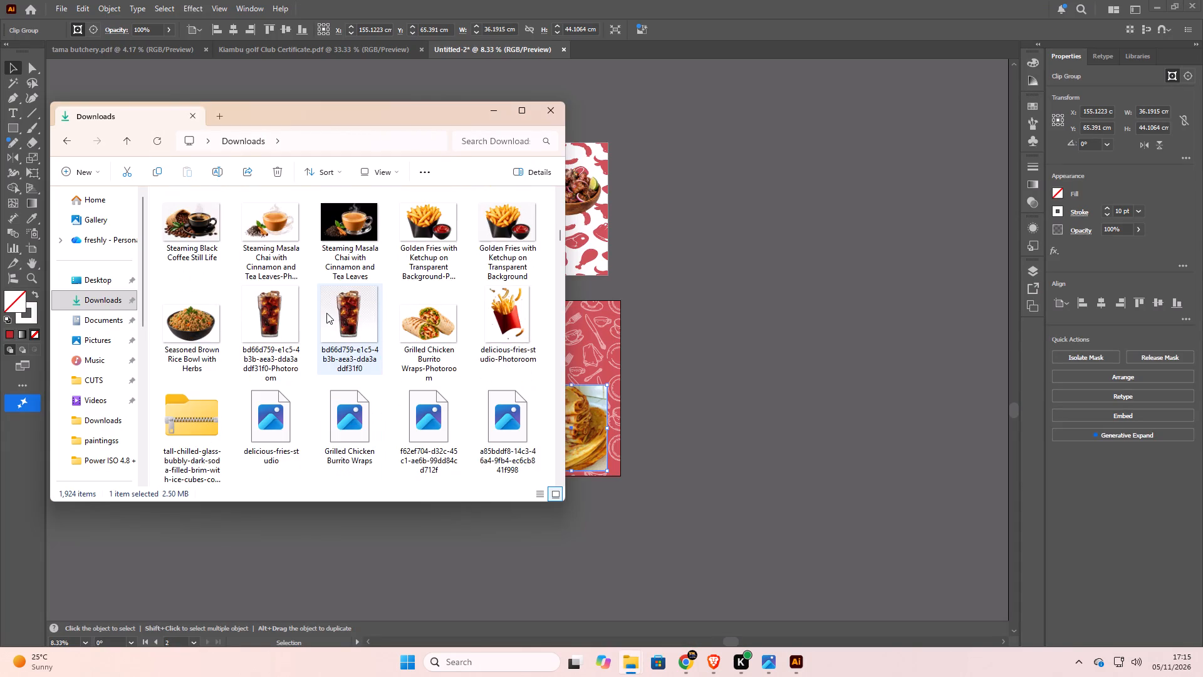
scroll(326, 313, "down", 15)
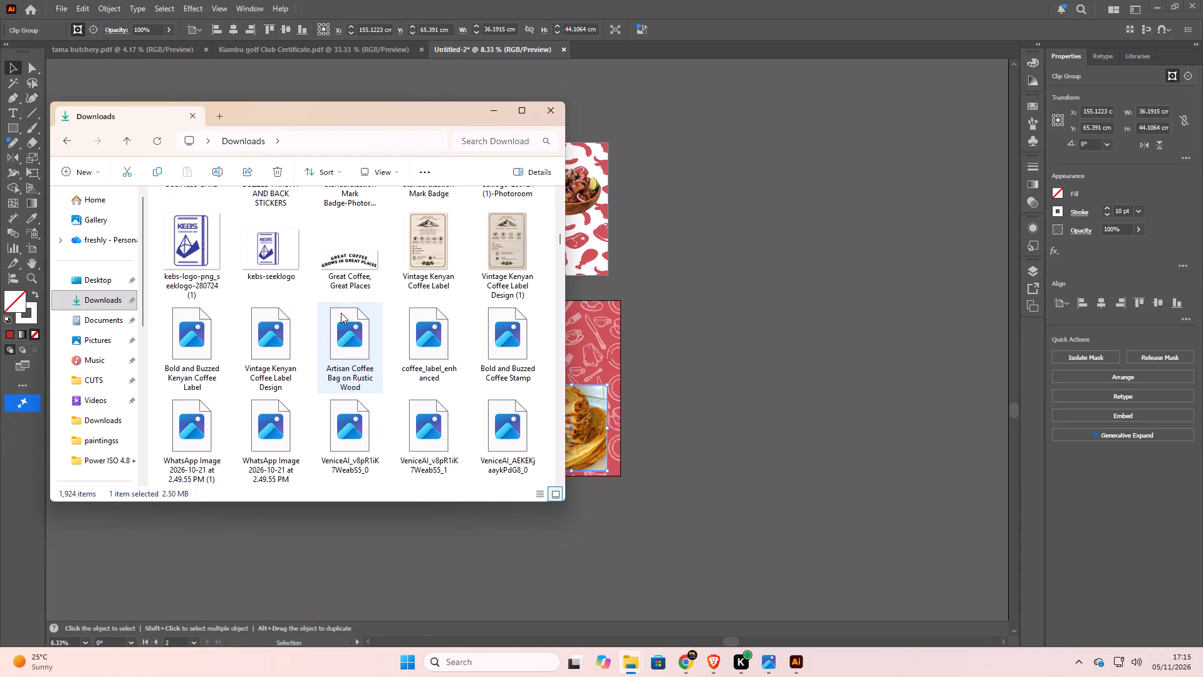
scroll(261, 221, "up", 4)
scroll(344, 354, "up", 3)
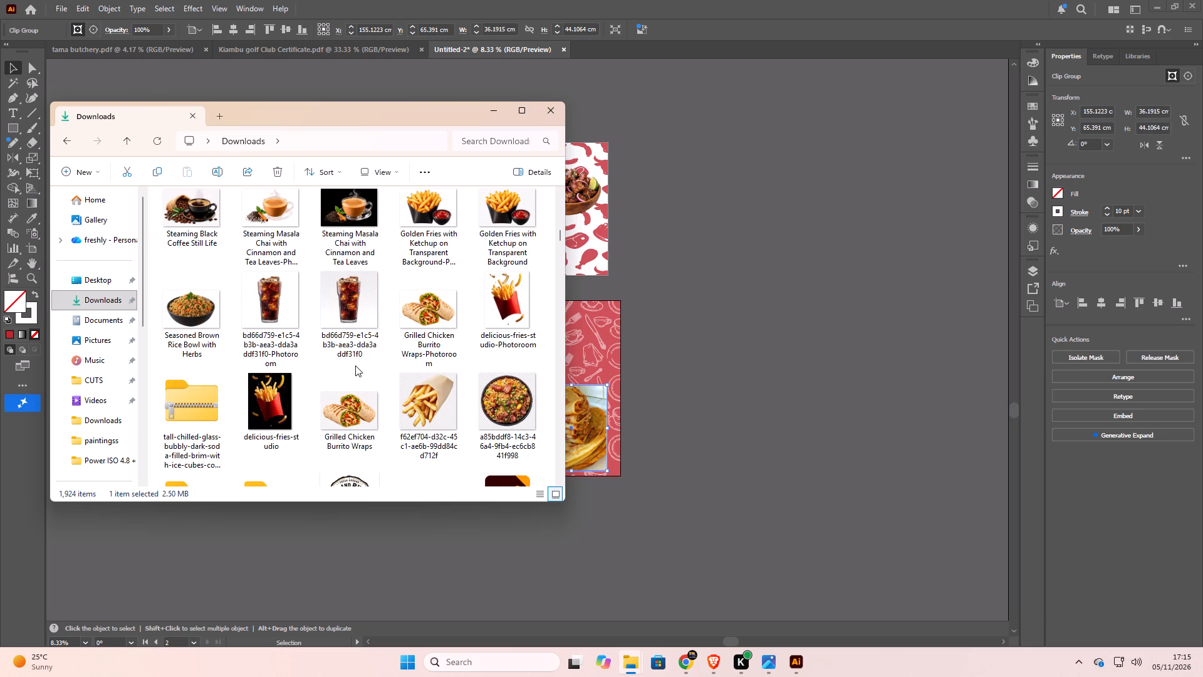
scroll(355, 365, "down", 1)
left_click(430, 234)
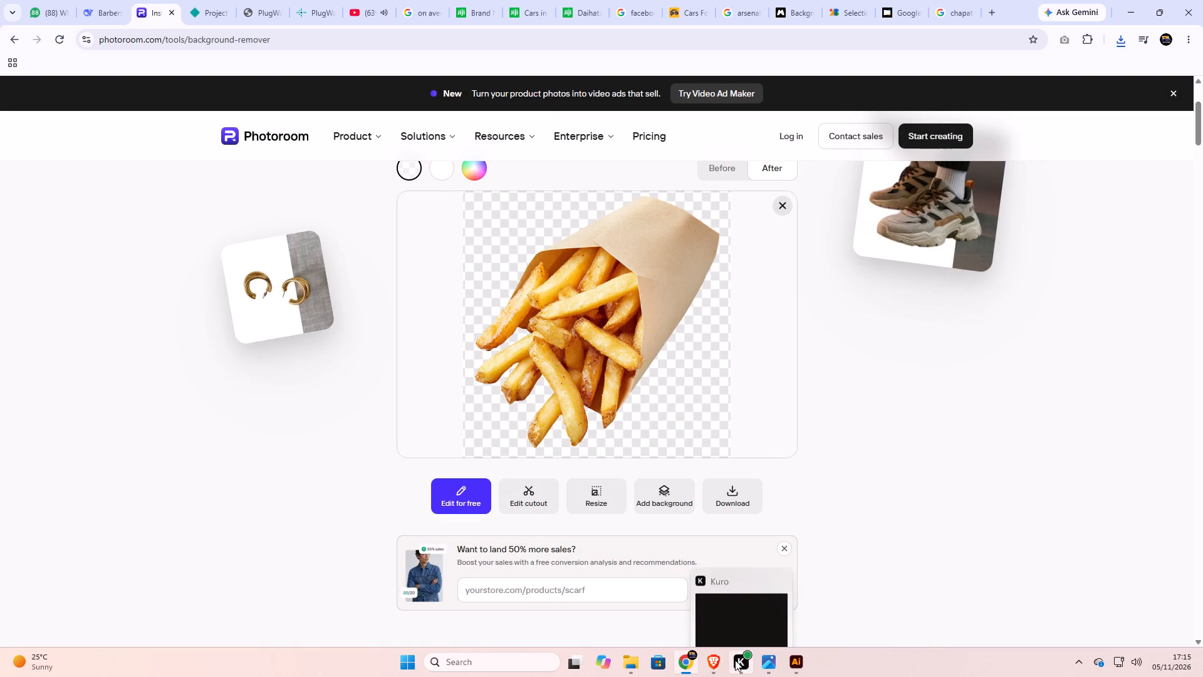
Find the newly downloaded fries cutout in File Explorer's Downloads folder and place it in the Illustrator document beside Artboard 2.
left_click(791, 661)
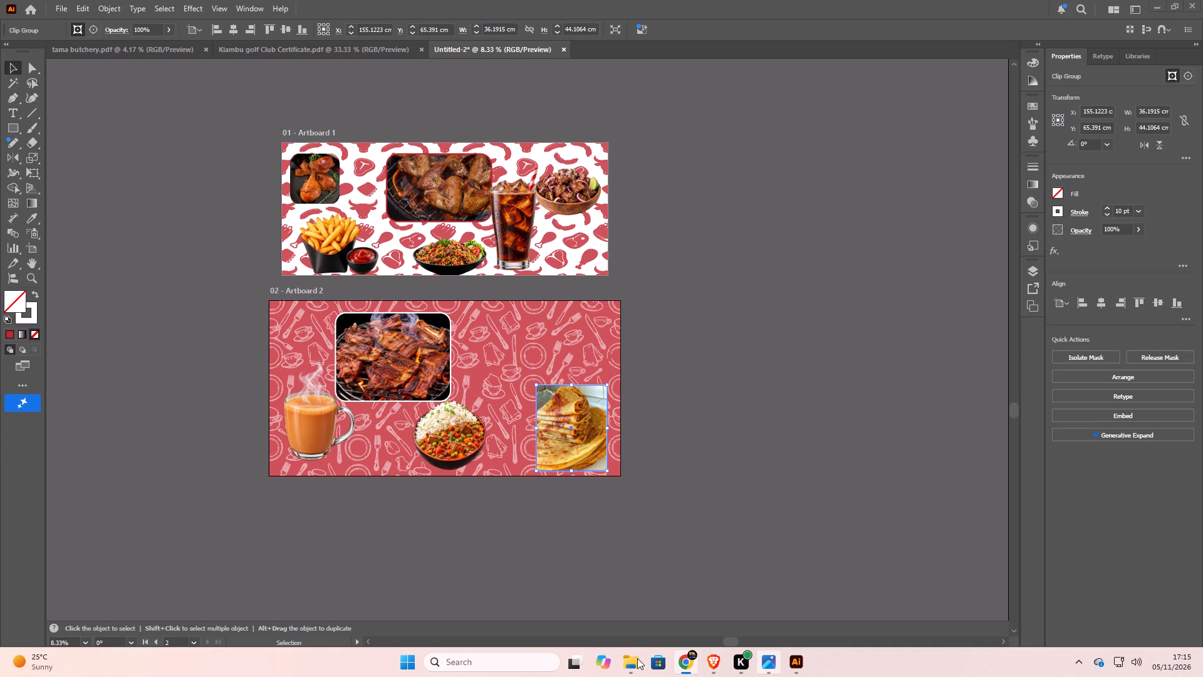
left_click(682, 592)
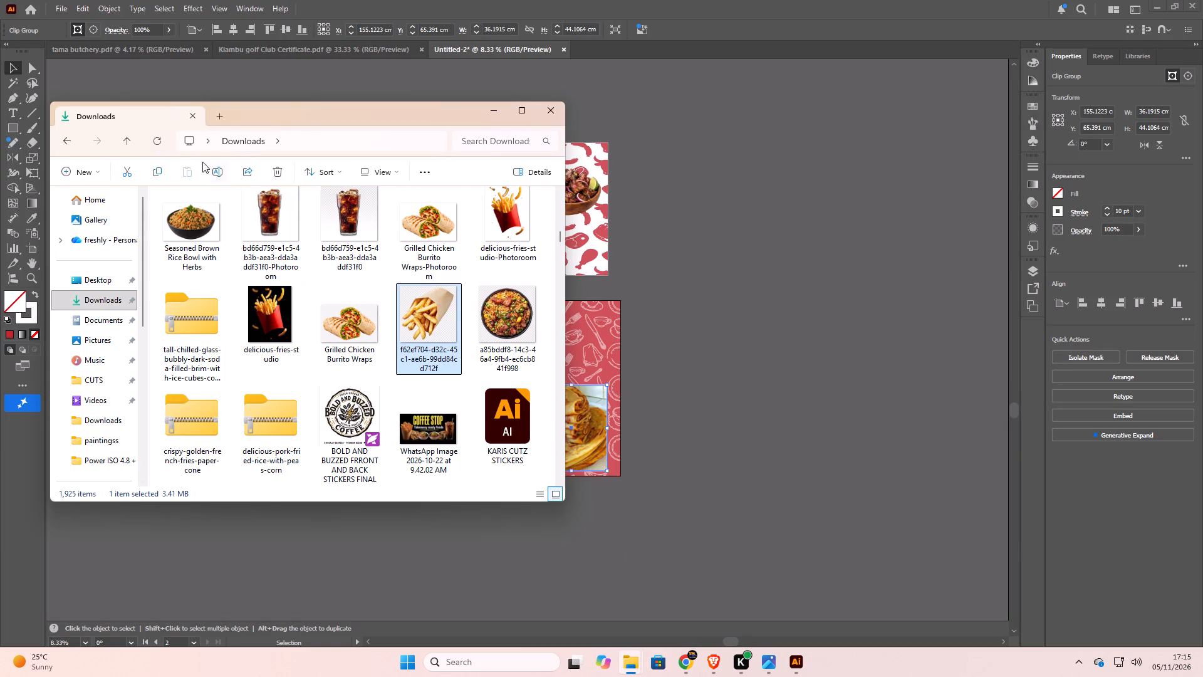
left_click_drag(560, 236, 560, 206)
left_click_drag(560, 206, 560, 198)
left_click(148, 139)
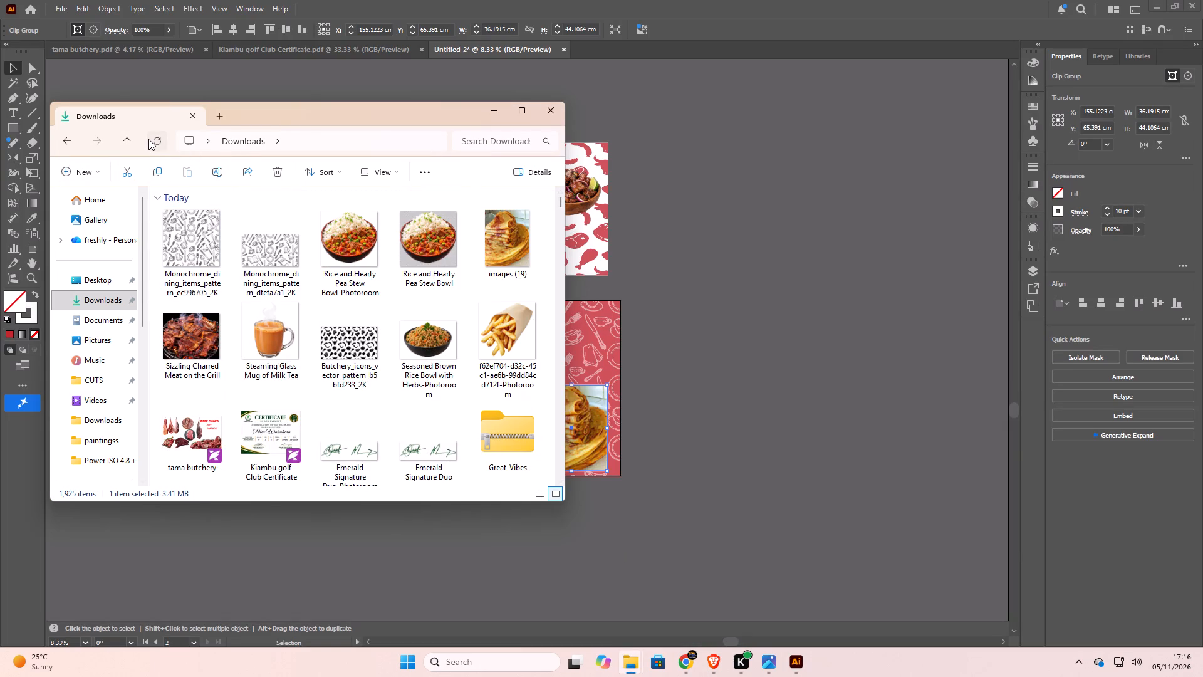
scroll(446, 337, "up", 4)
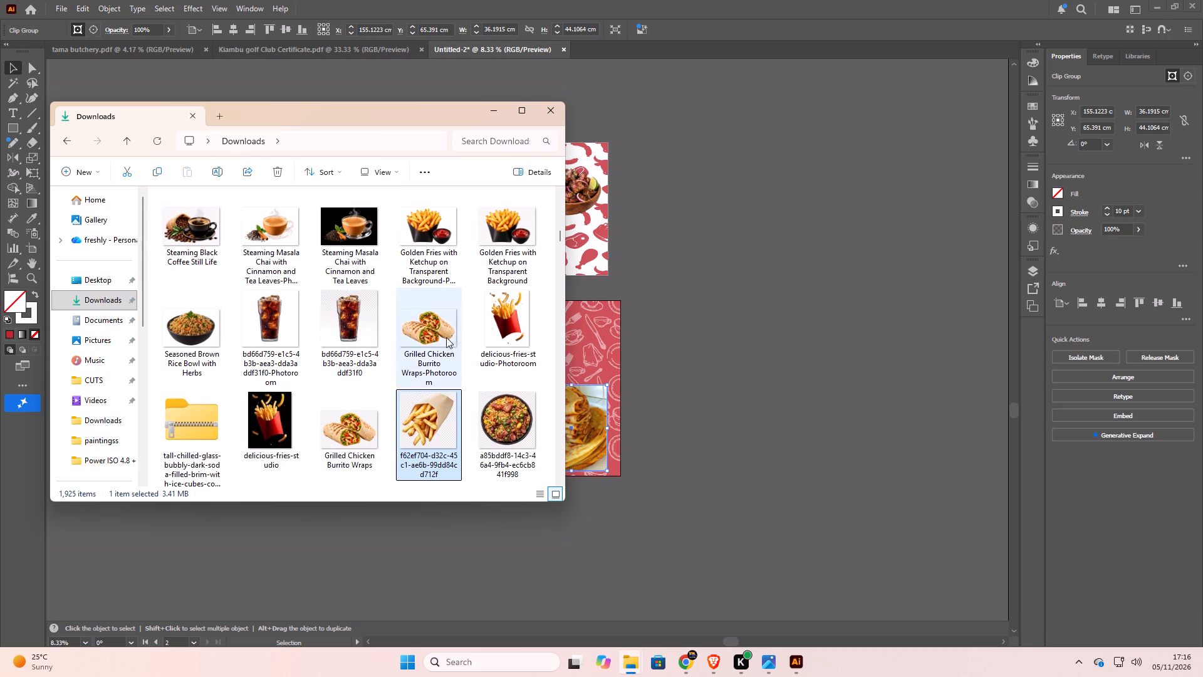
scroll(446, 337, "up", 20)
scroll(446, 337, "up", 20)
scroll(446, 337, "up", 20)
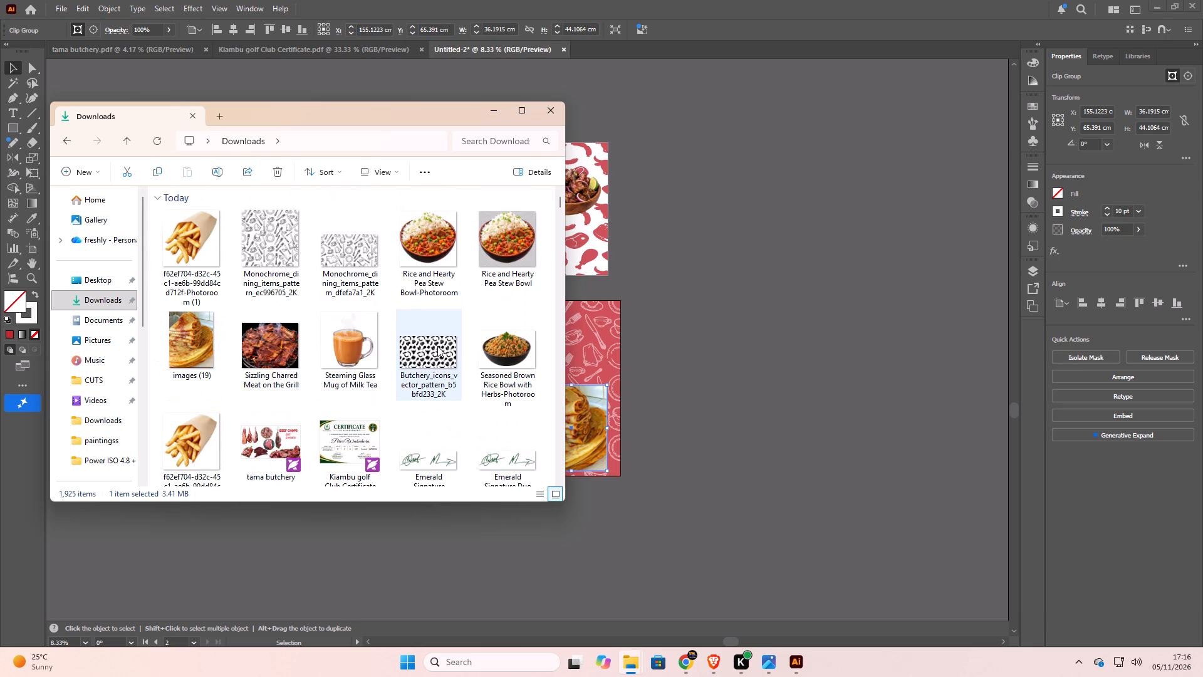
scroll(437, 346, "up", 11)
left_click(214, 241)
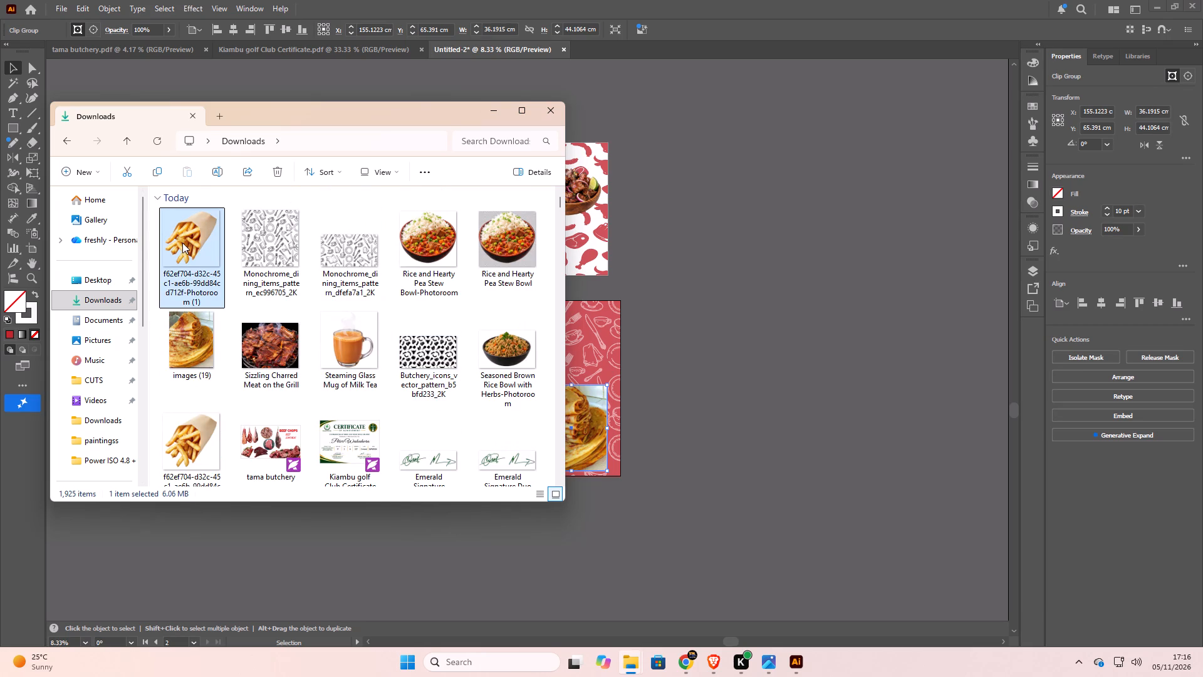
left_click_drag(182, 243, 739, 403)
Move the fries cutout onto Artboard 2 between the meat and chapati images, scaled down to about 50.8 × 51.3 cm.
left_click_drag(818, 486, 795, 446)
left_click_drag(745, 407, 795, 446)
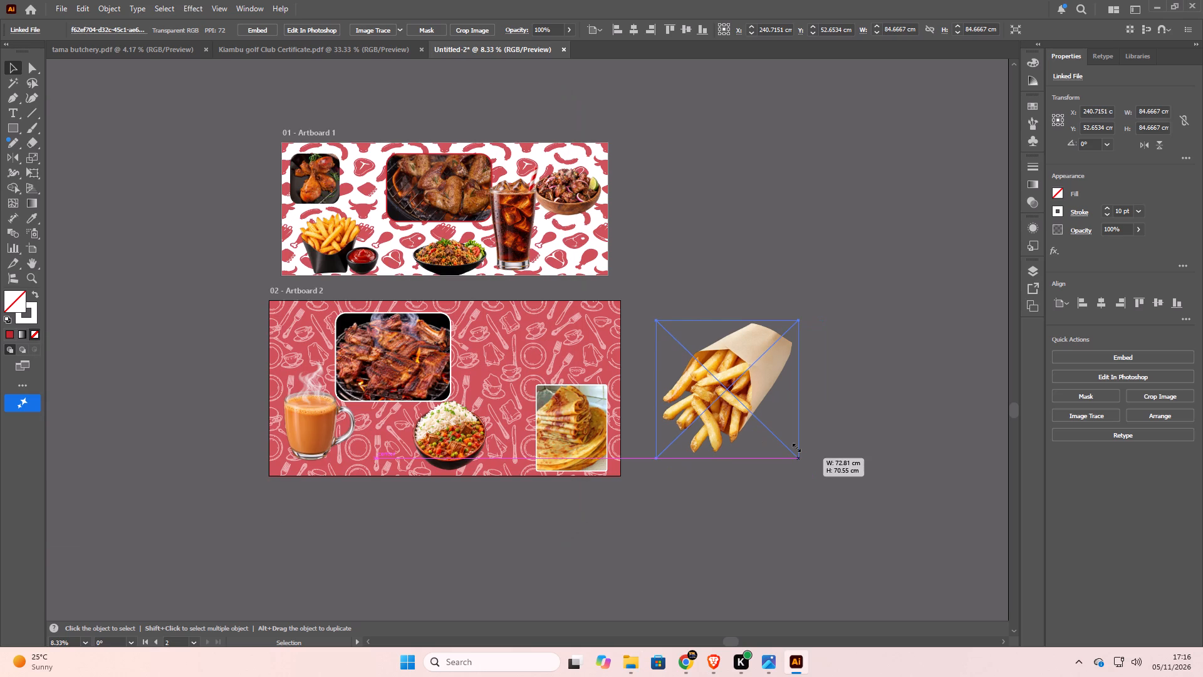
left_click_drag(795, 446, 507, 354)
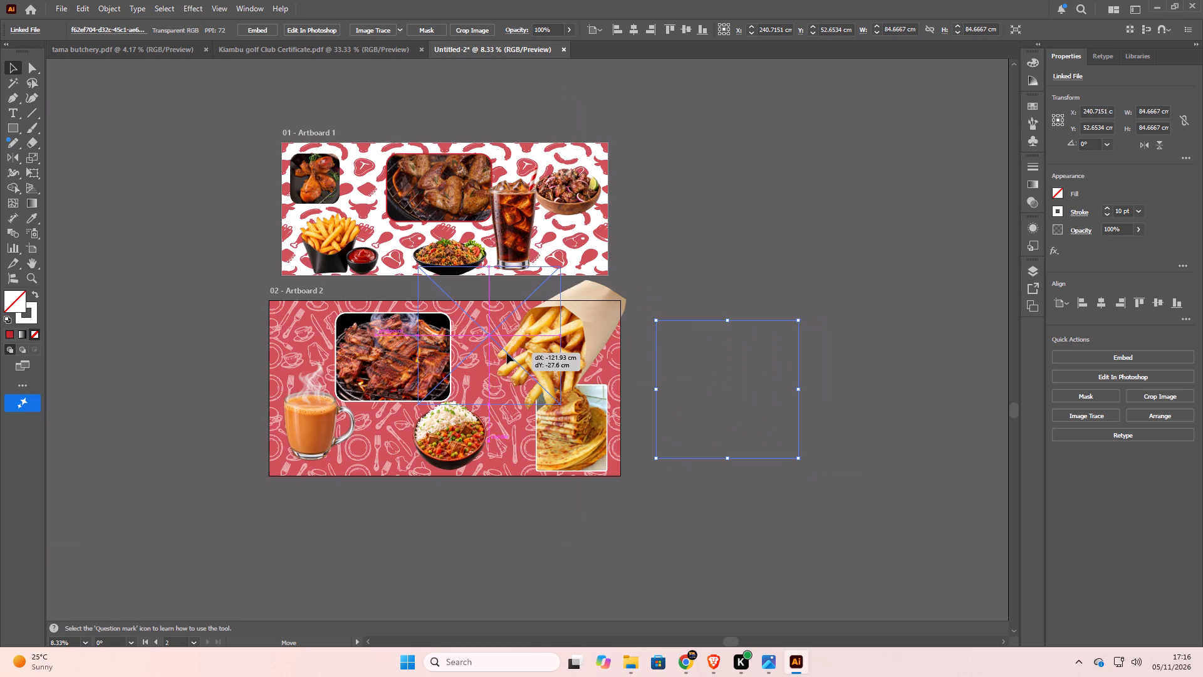
left_click_drag(507, 354, 528, 360)
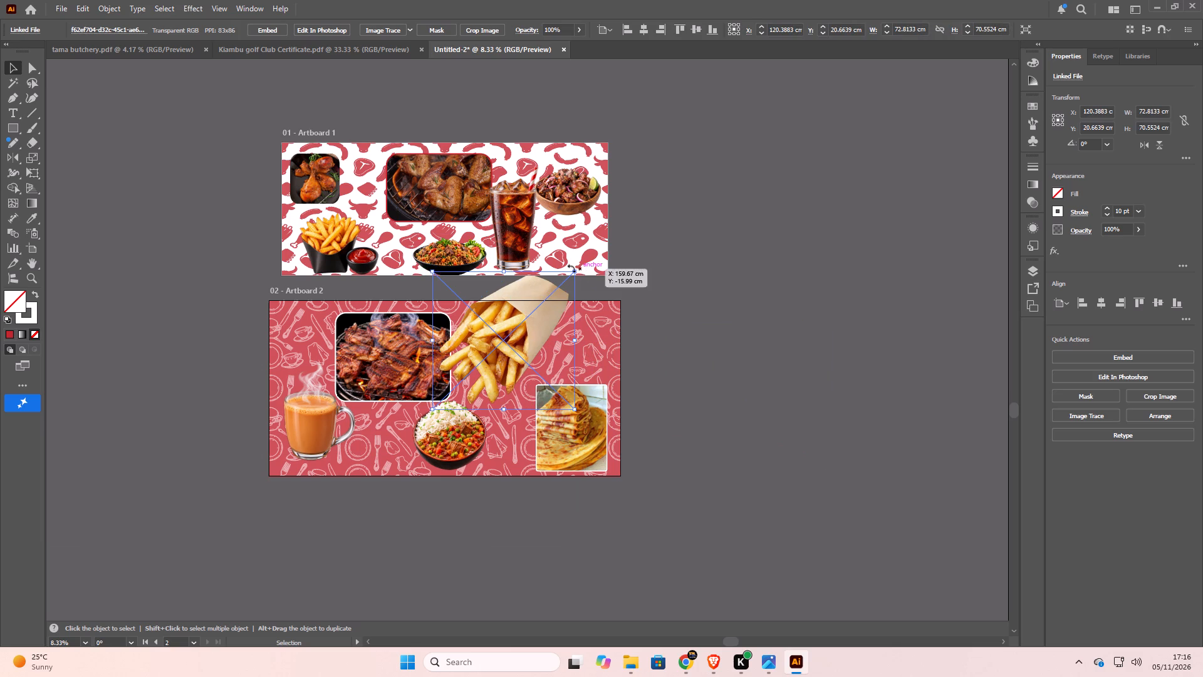
left_click_drag(433, 273, 425, 273)
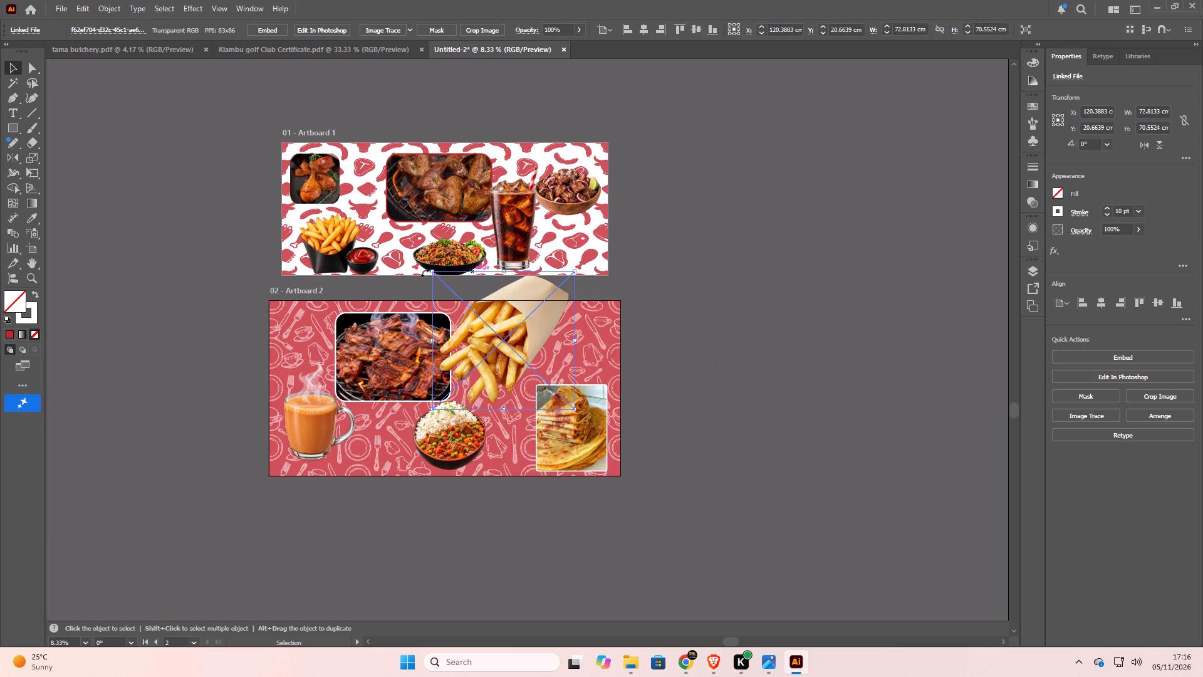
left_click_drag(425, 273, 474, 308)
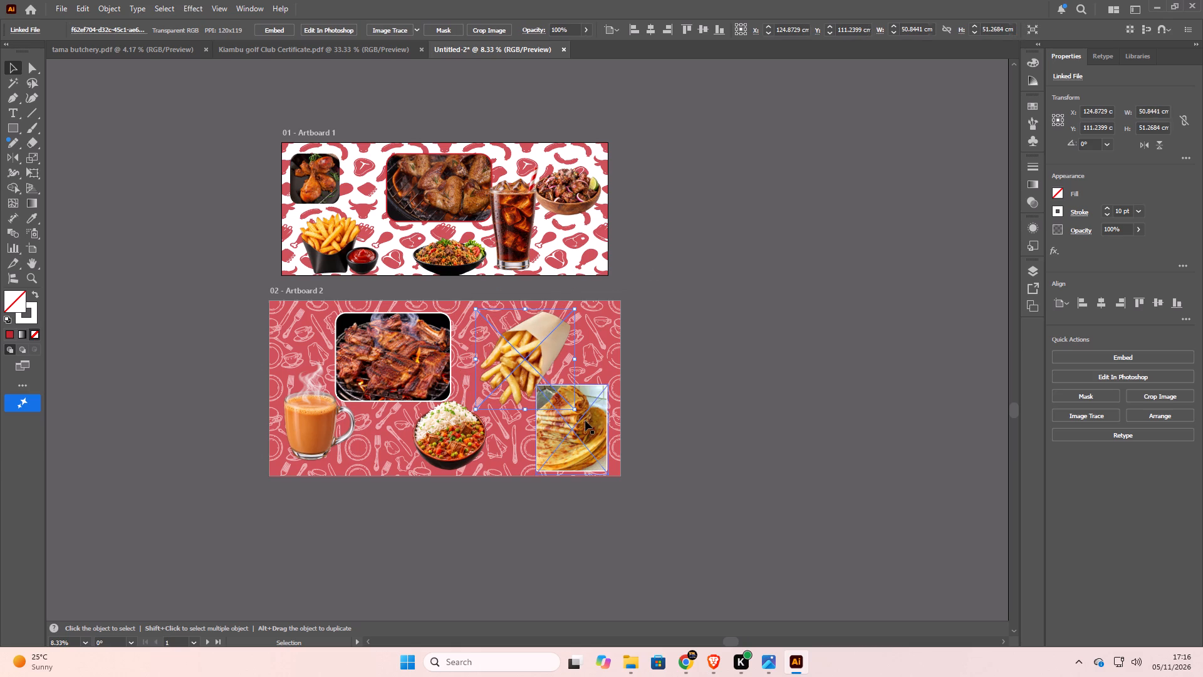
Move the fries cutout slightly up and left on Artboard 2, clear of the chapati image.
left_click(585, 421)
key("ctrl+equal")
key("ctrl+equal")
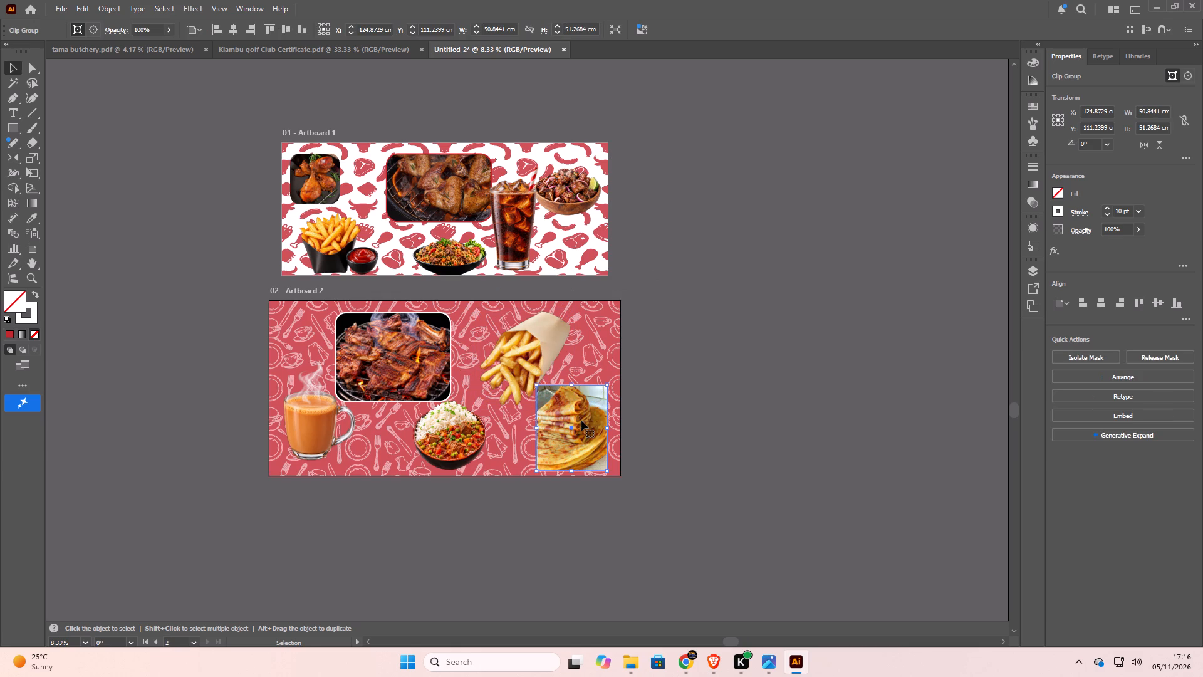
left_click_drag(474, 174, 438, 147)
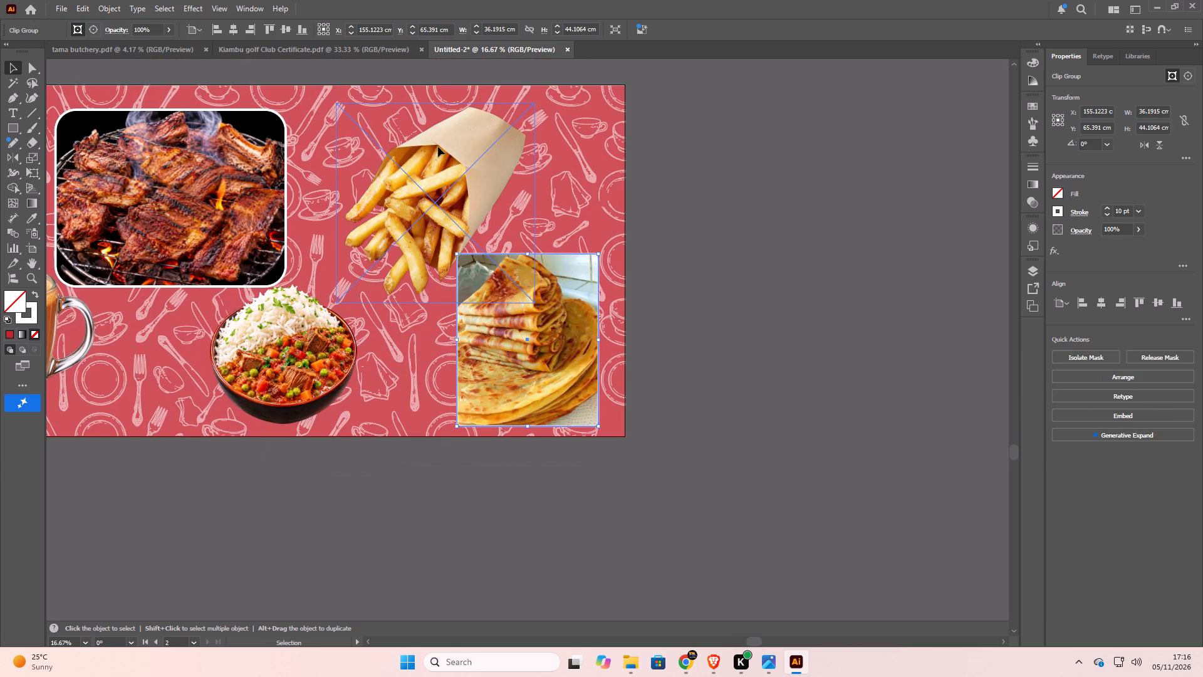
left_click_drag(438, 147, 462, 160)
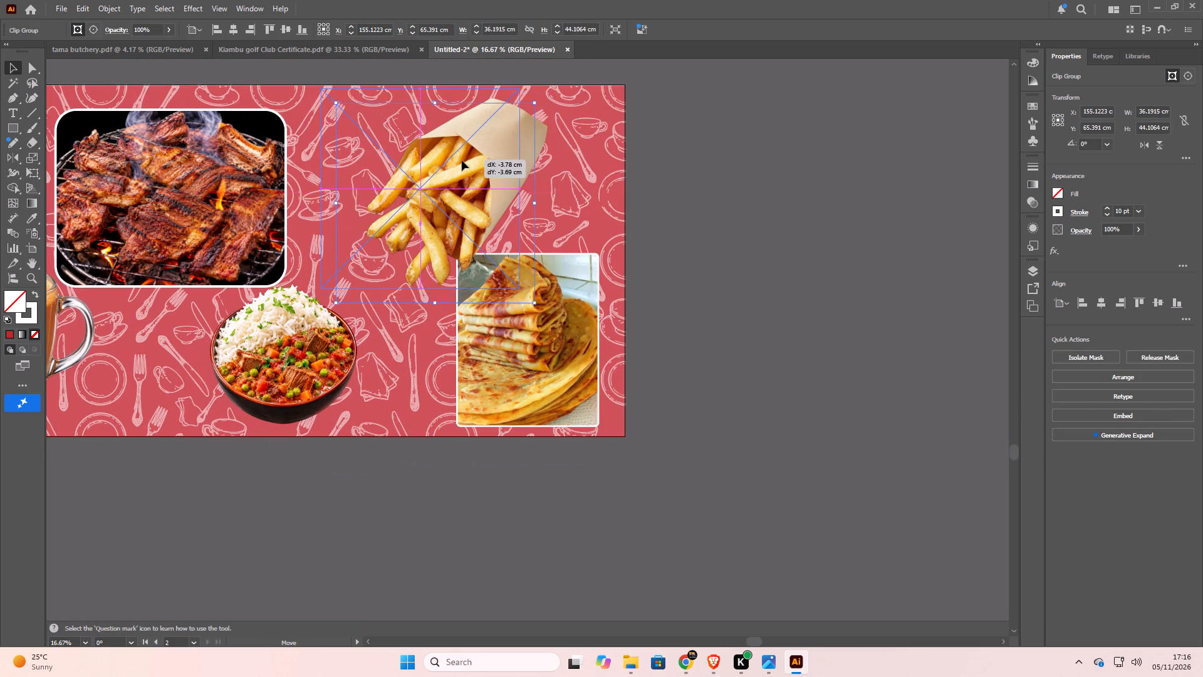
left_click_drag(462, 160, 458, 159)
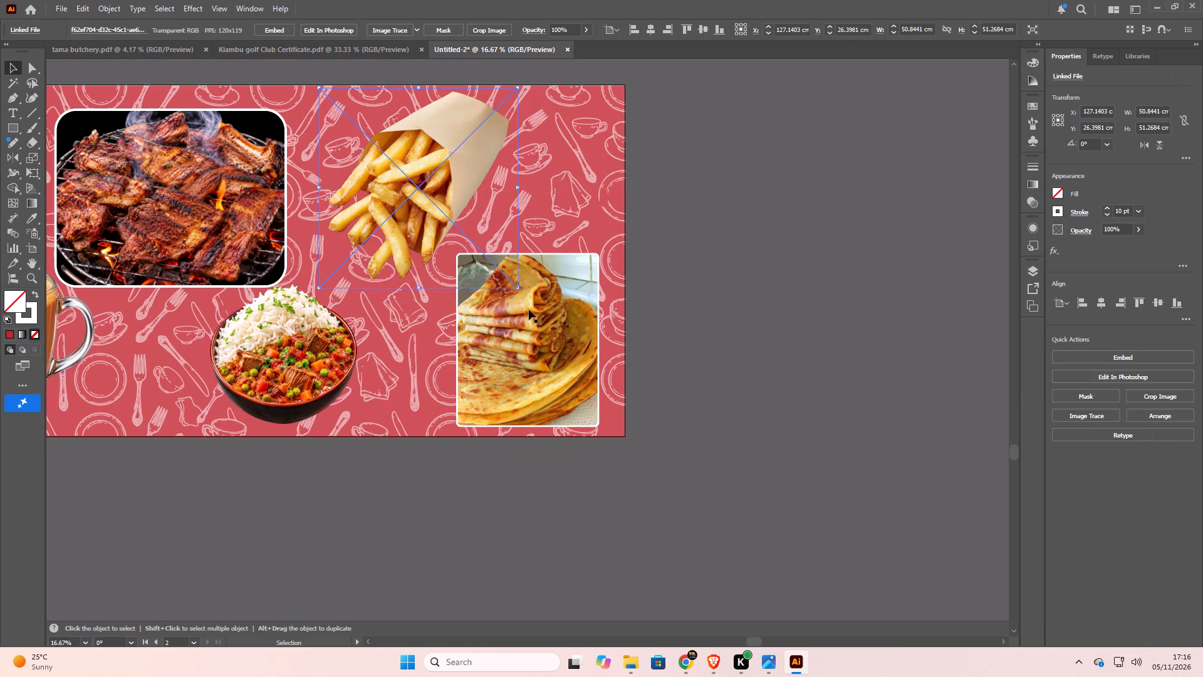
Move the chapati image up about 2.3 cm in Artboard 2's lower-right corner.
left_click(540, 326)
left_click_drag(540, 326, 508, 306)
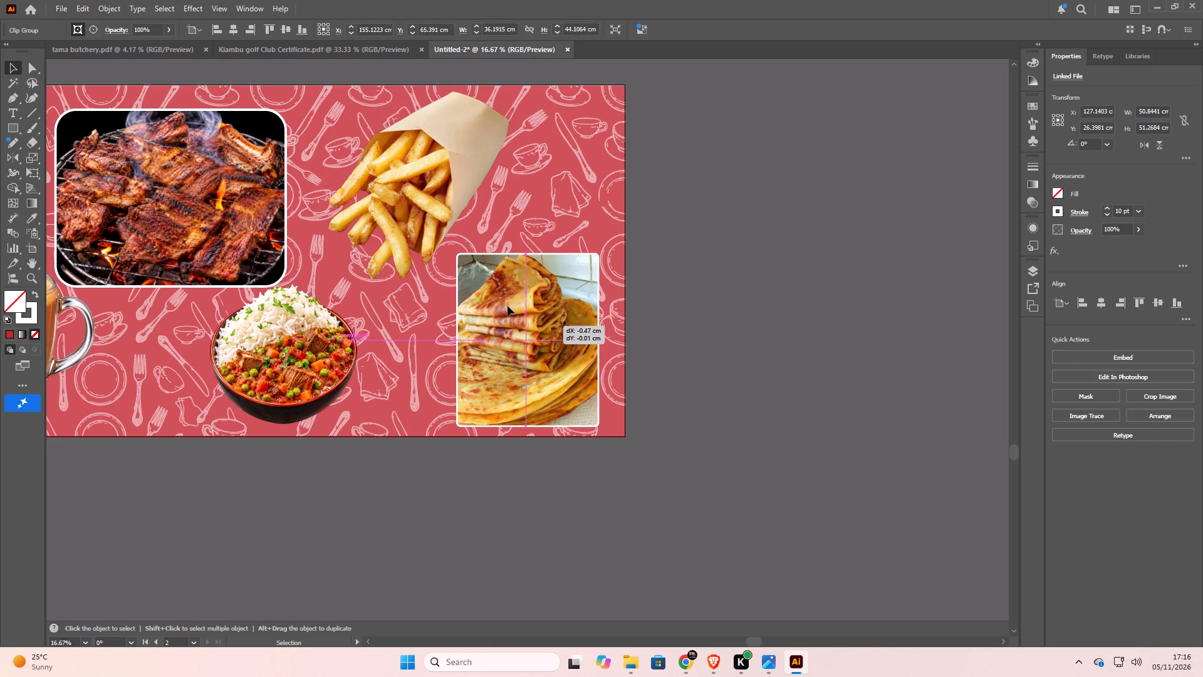
left_click_drag(508, 306, 560, 327)
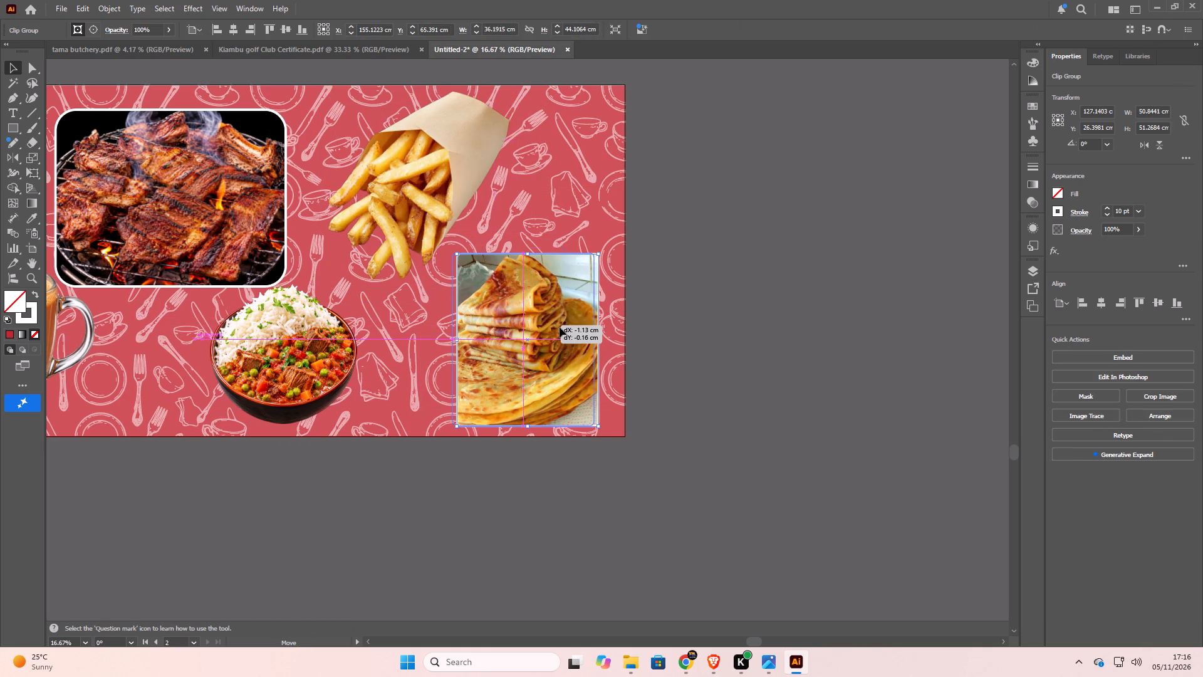
left_click_drag(560, 327, 541, 317)
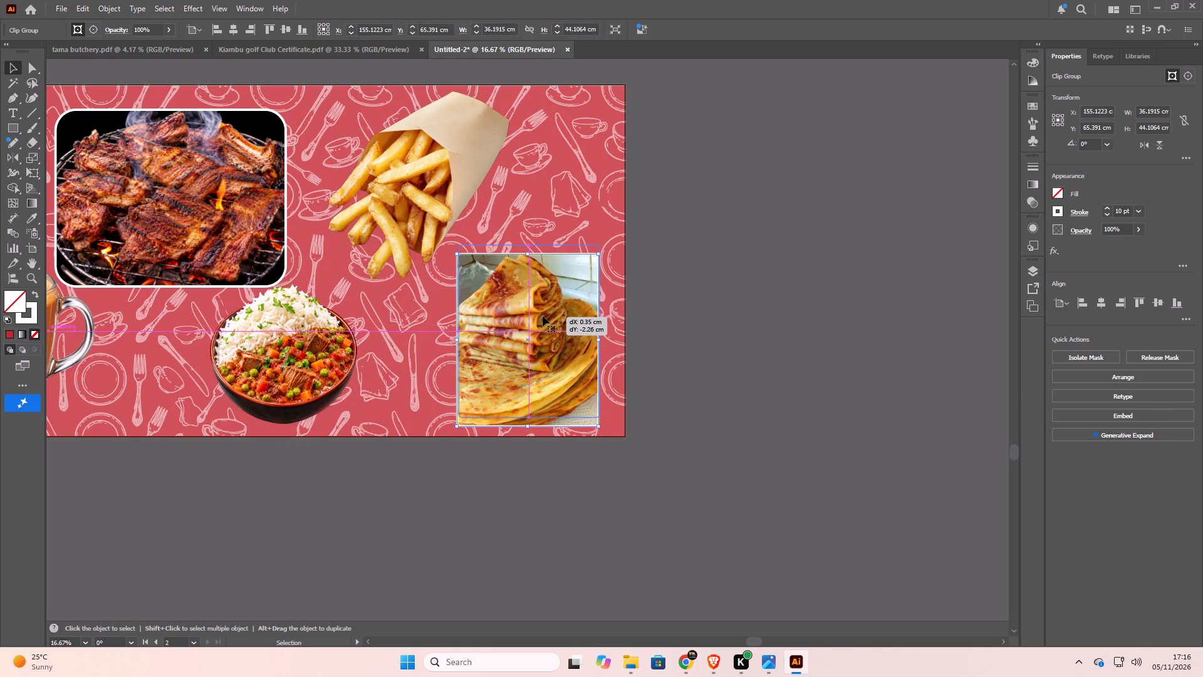
left_click(695, 260)
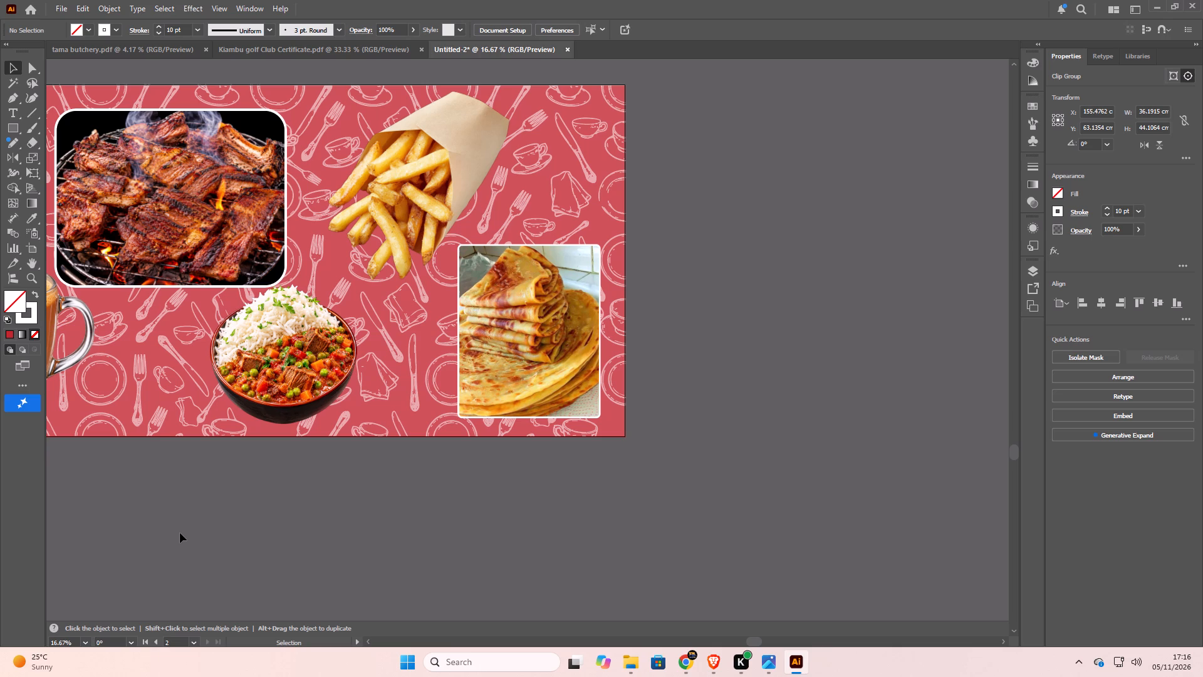
Shrink the milk tea mug to about 46.4 × 49.1 cm and move it down and left into Artboard 2's lower-left corner.
middle_click_drag(113, 537, 445, 597)
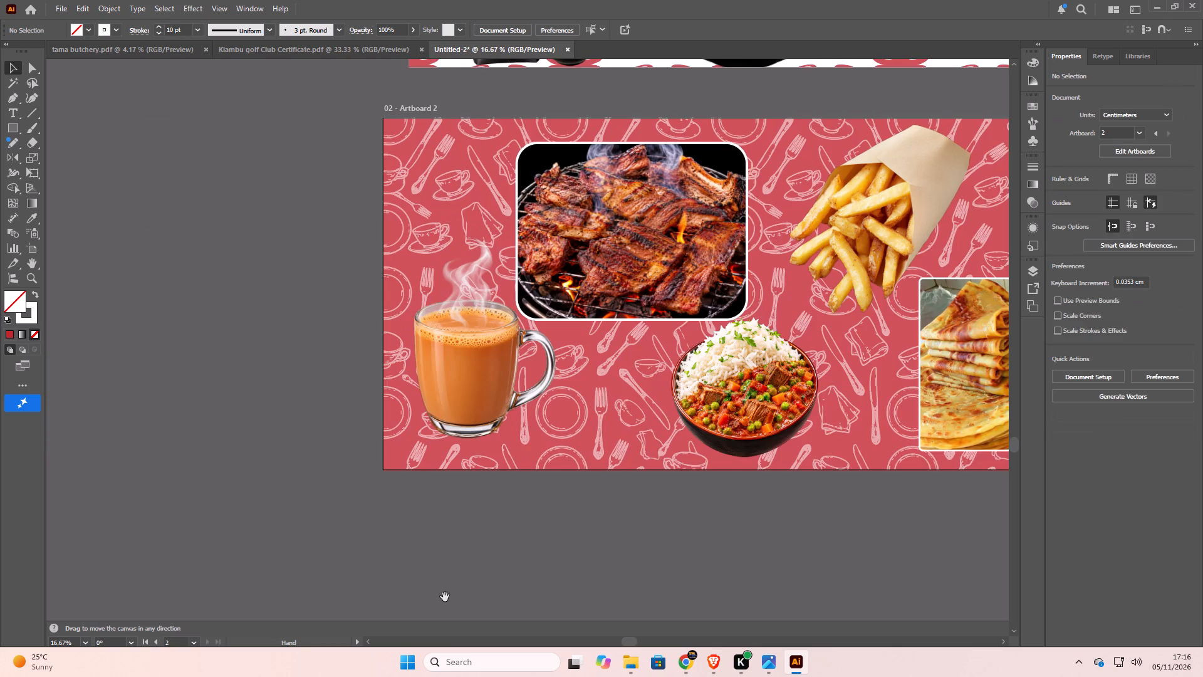
middle_click_drag(445, 597, 446, 597)
scroll(404, 537, "up", 1)
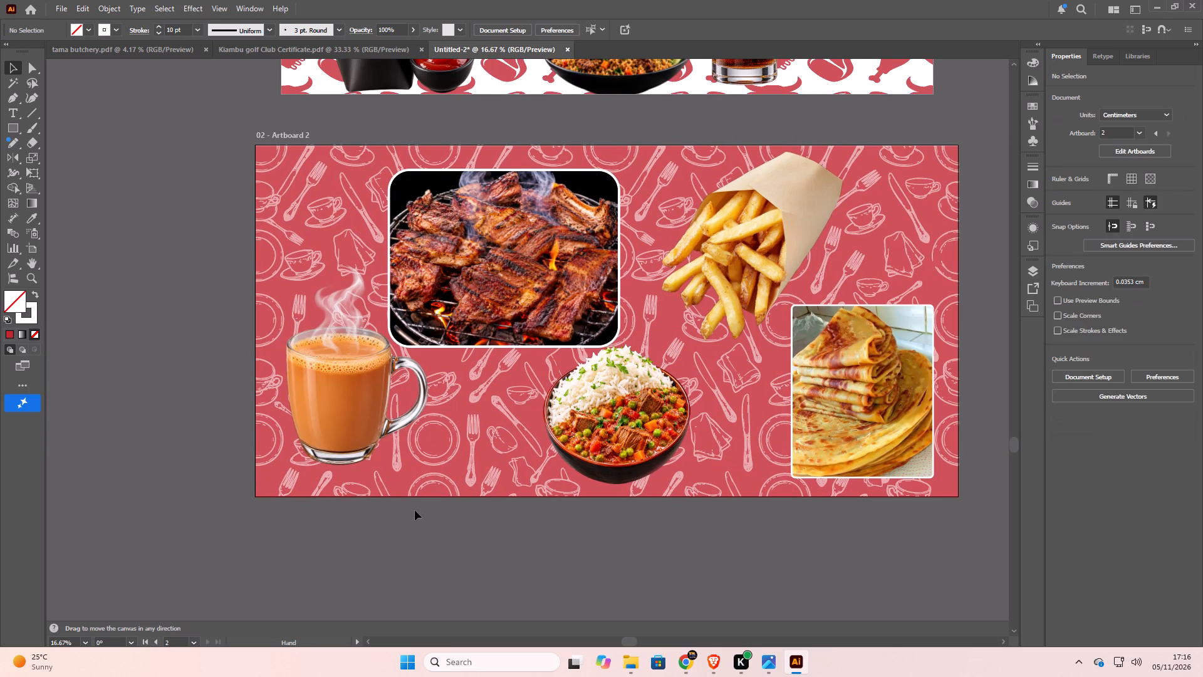
left_click(342, 397)
left_click_drag(240, 277, 260, 291)
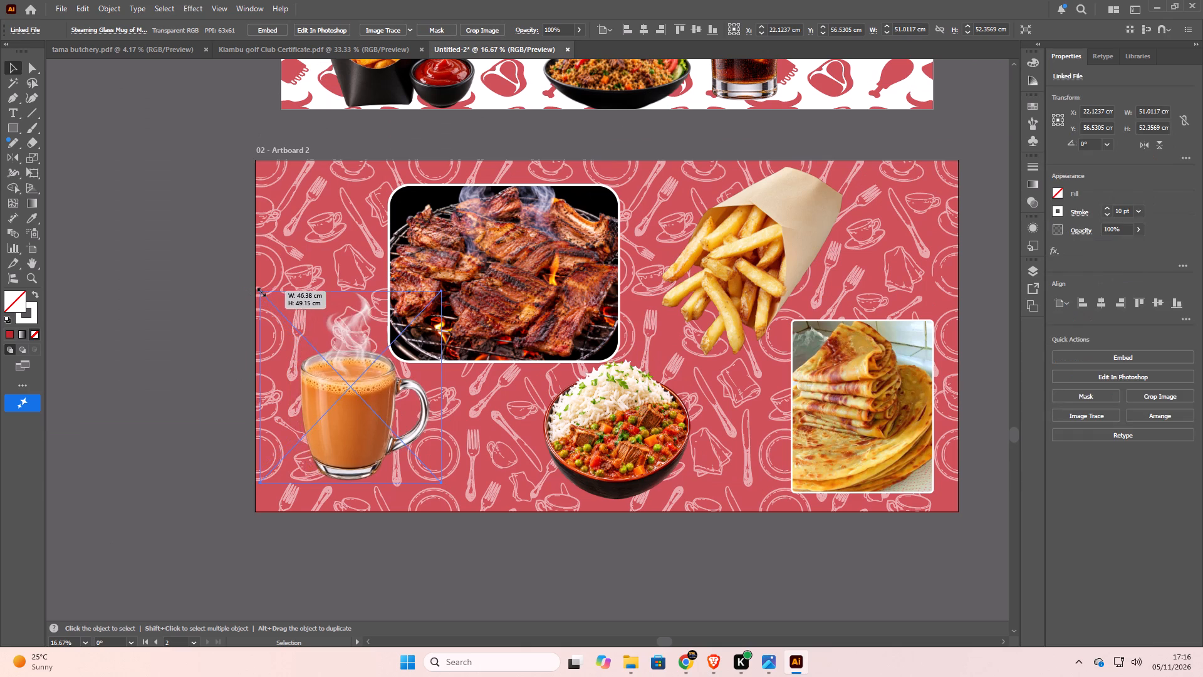
left_click_drag(333, 384, 308, 428)
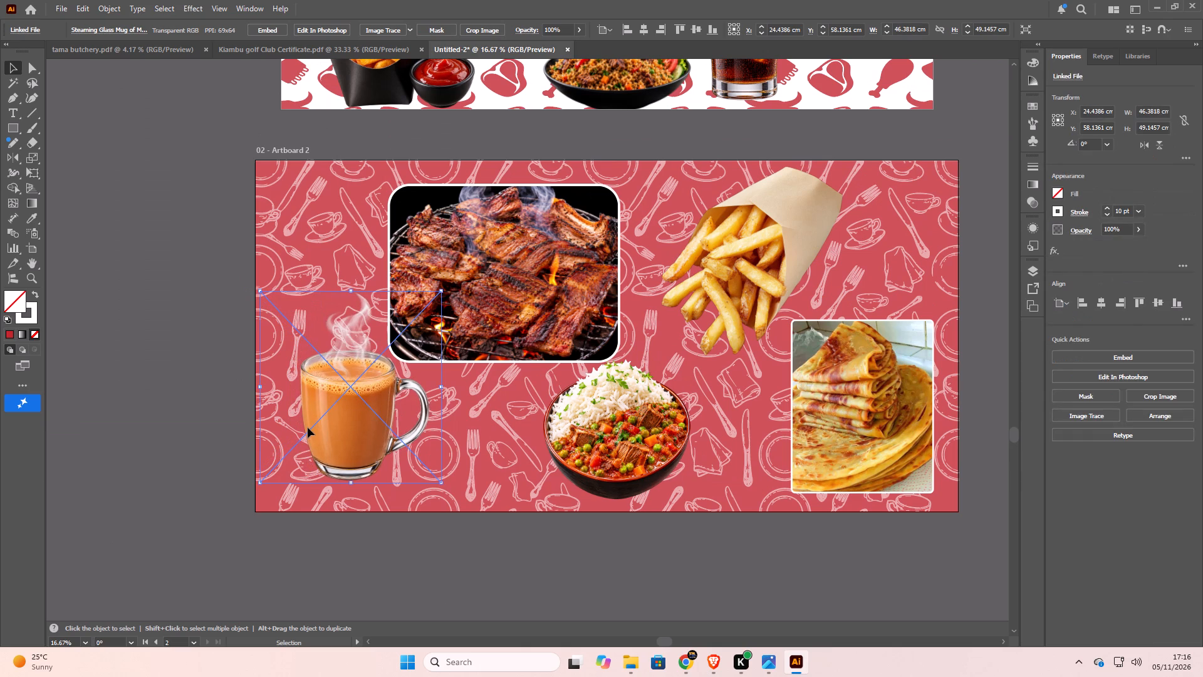
left_click_drag(366, 429, 343, 436)
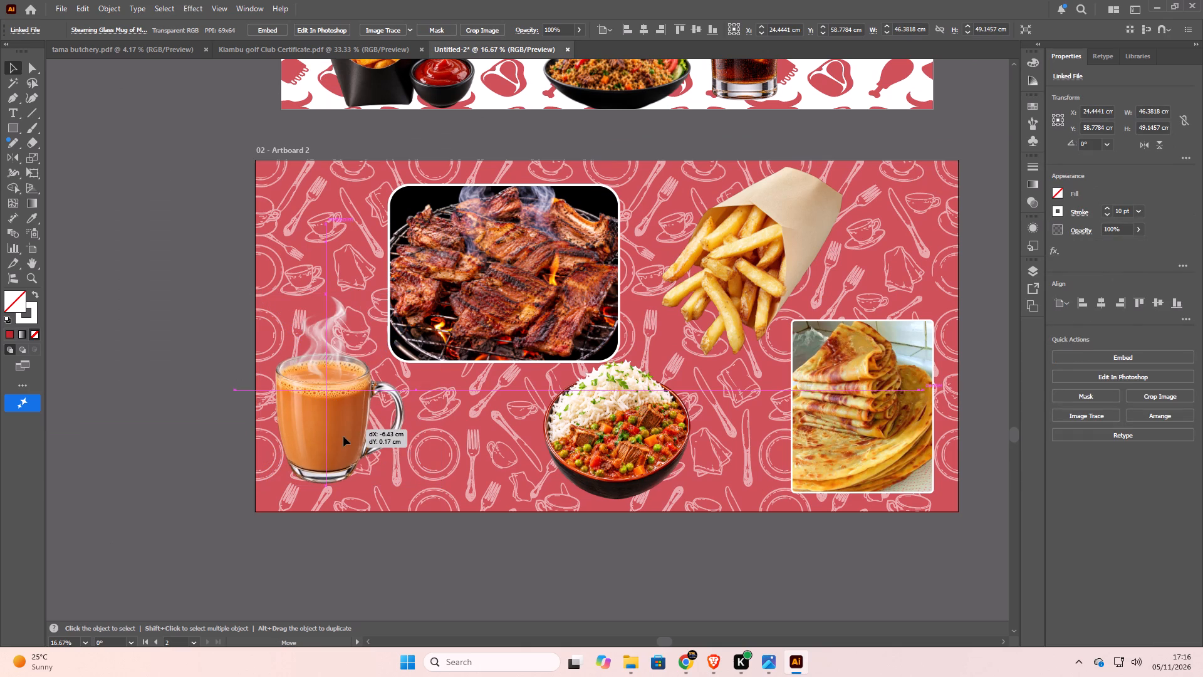
left_click_drag(343, 436, 348, 443)
left_click(530, 550)
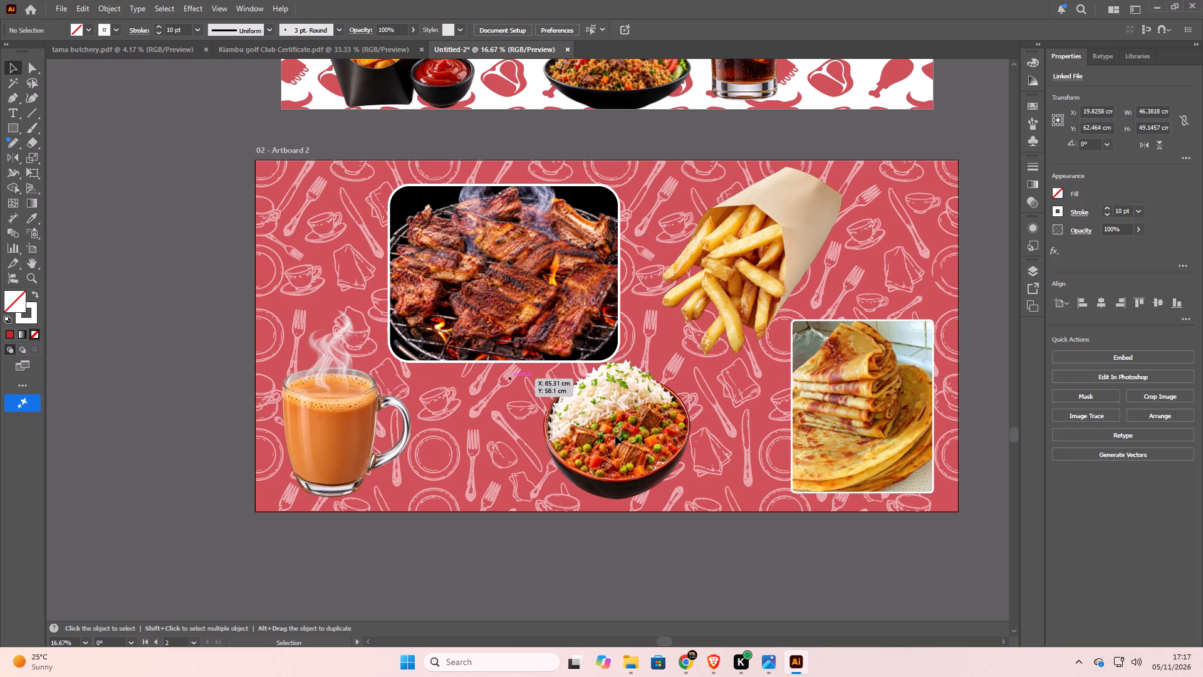
Move the rice bowl on Artboard 2 slightly right and down.
left_click_drag(614, 439, 628, 442)
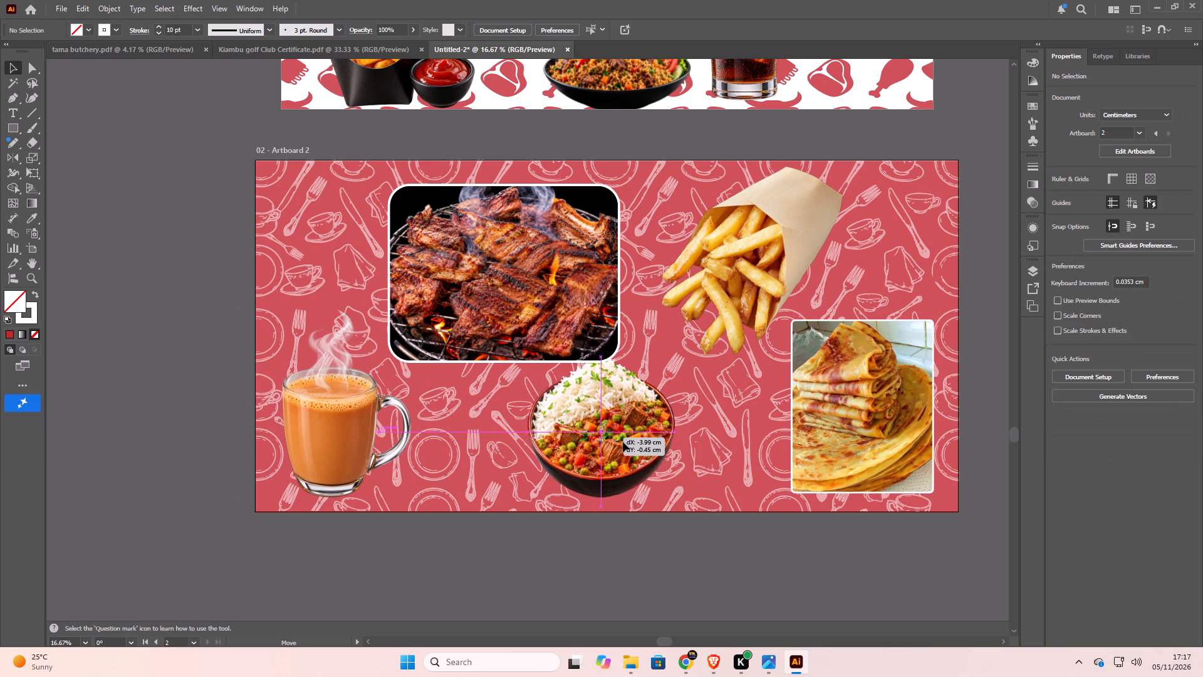
Shrink the cola glass on Artboard 1 to about 31.8 × 49.1 cm, keeping its base in place.
scroll(576, 342, "up", 8)
scroll(503, 281, "up", 8)
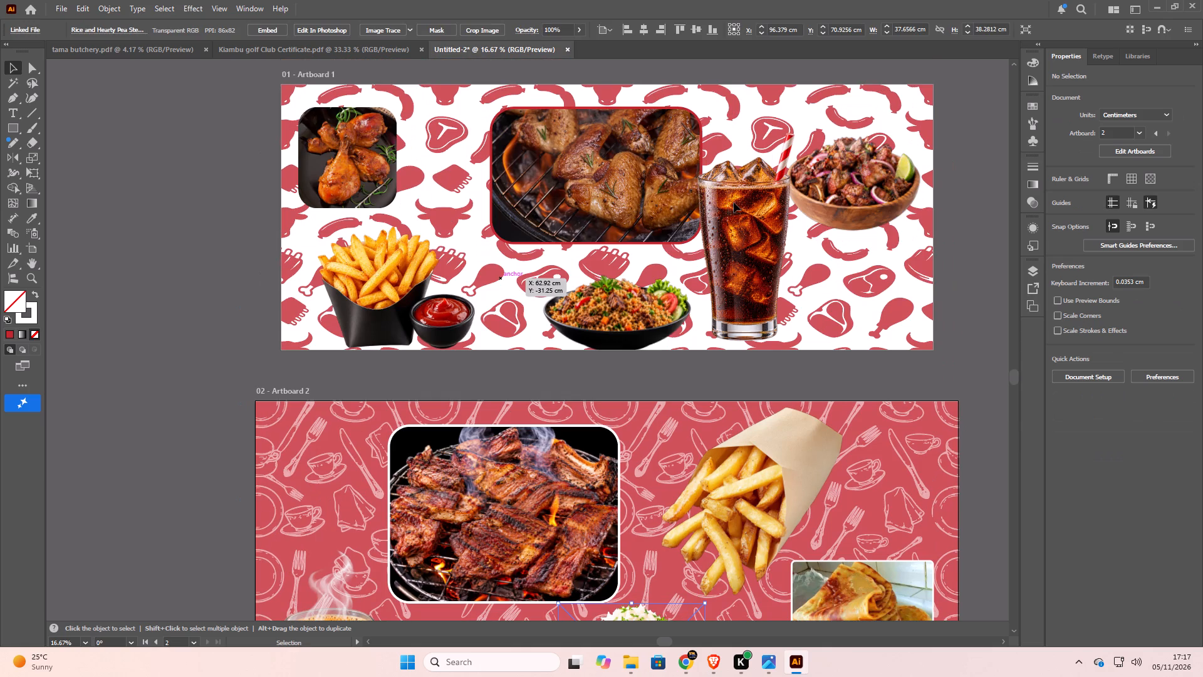
left_click(747, 252)
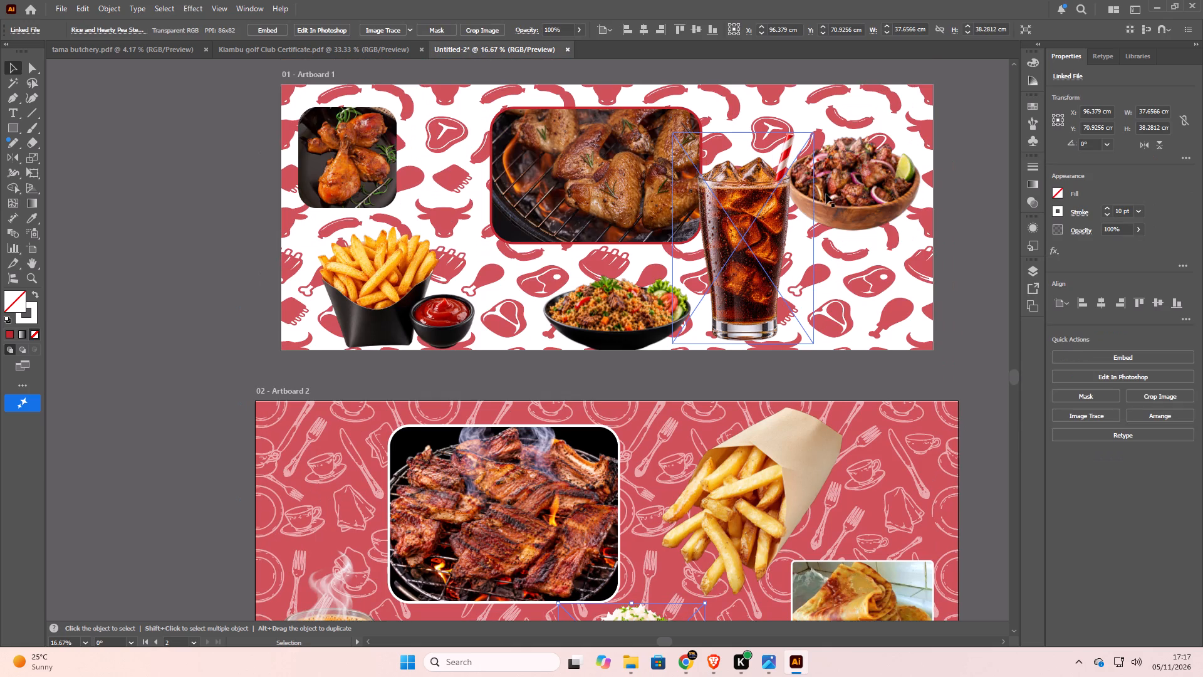
left_click_drag(672, 133, 835, 195)
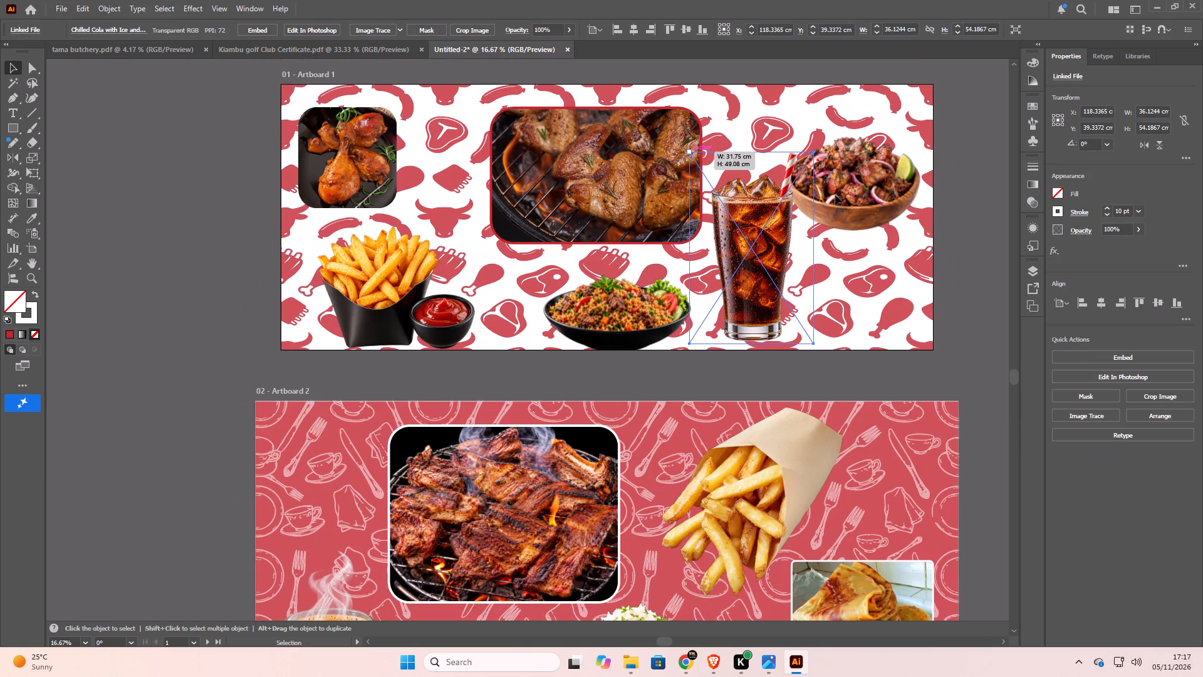
left_click_drag(835, 195, 690, 154)
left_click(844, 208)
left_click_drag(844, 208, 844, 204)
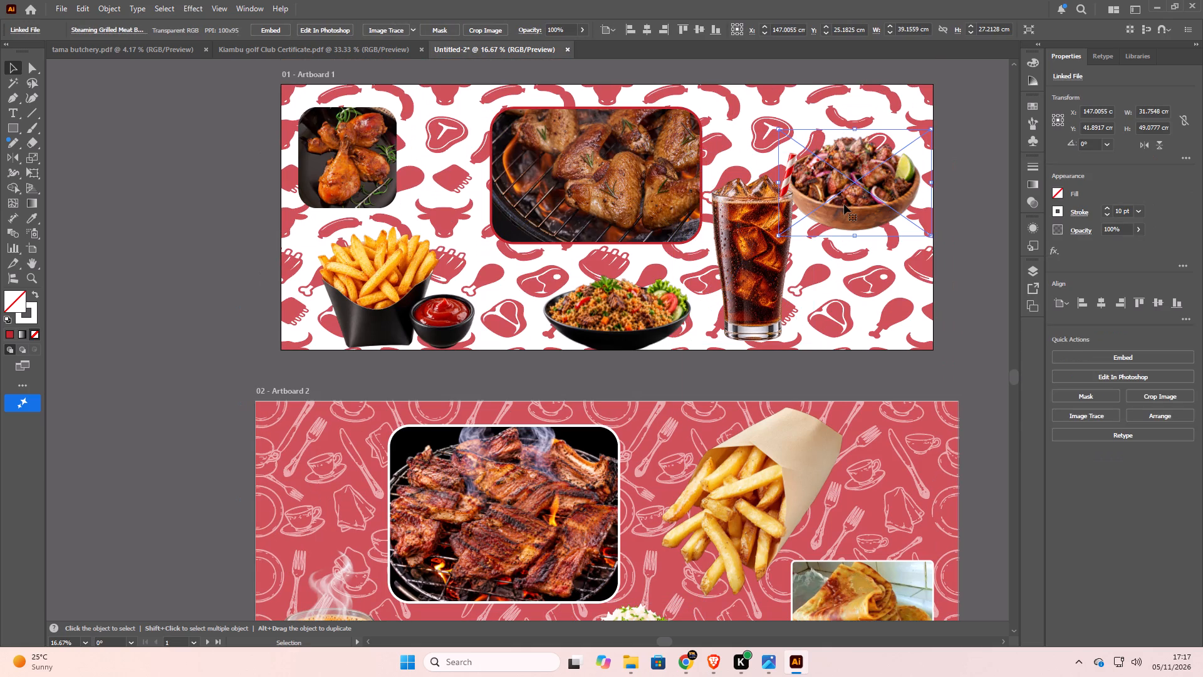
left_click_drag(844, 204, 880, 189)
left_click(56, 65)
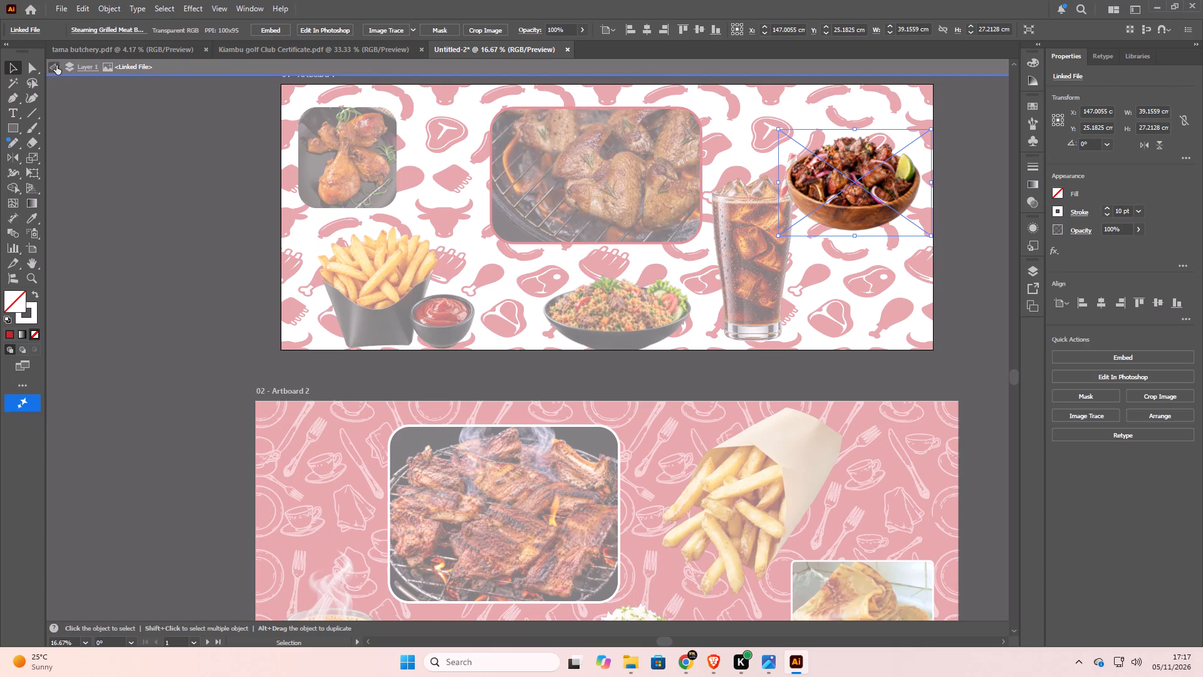
Exit isolation mode and move the grilled meat bowl on Artboard 1 slightly right and up.
left_click(56, 65)
left_click(821, 186)
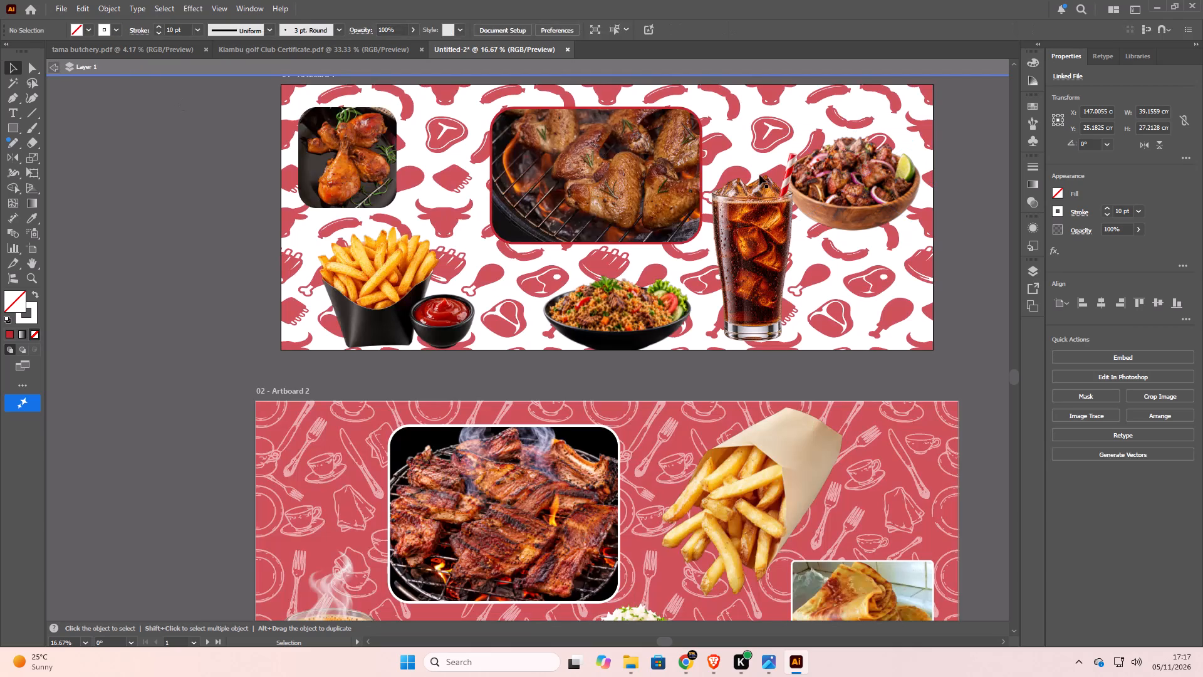
left_click_drag(837, 196, 853, 194)
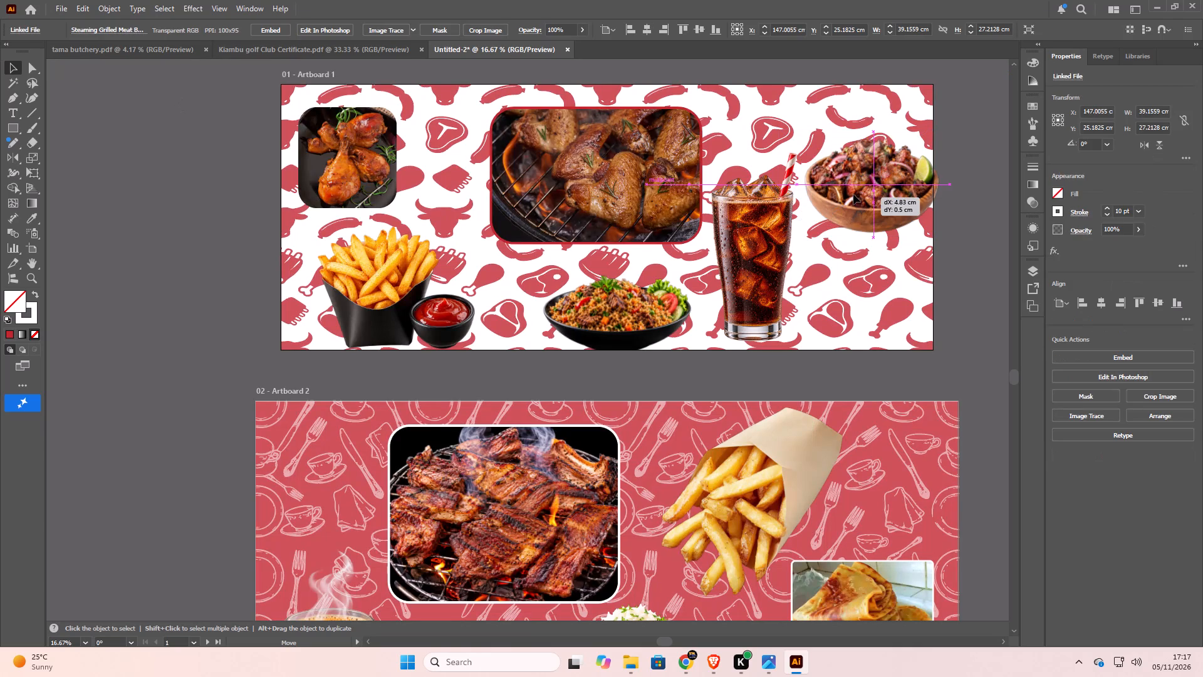
left_click_drag(853, 194, 845, 188)
Shrink the cola glass on Artboard 1 to about 28.9 × 44.7 cm, keeping its lower-left corner in place.
left_click(758, 241)
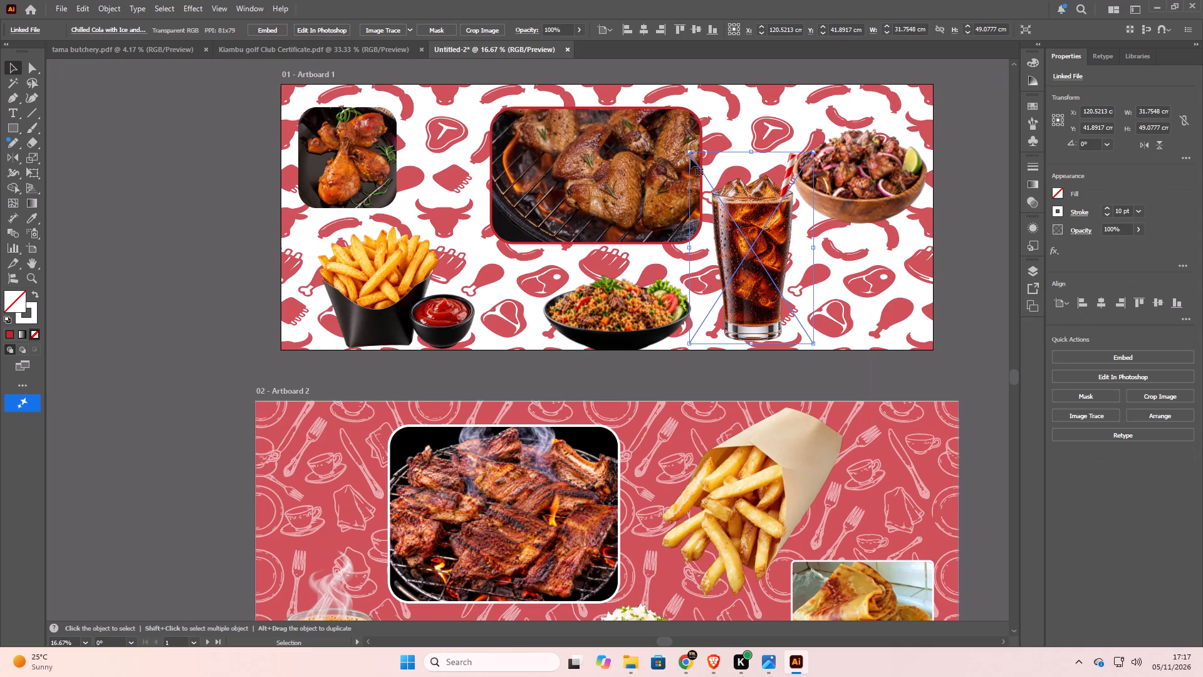
left_click_drag(813, 155, 797, 168)
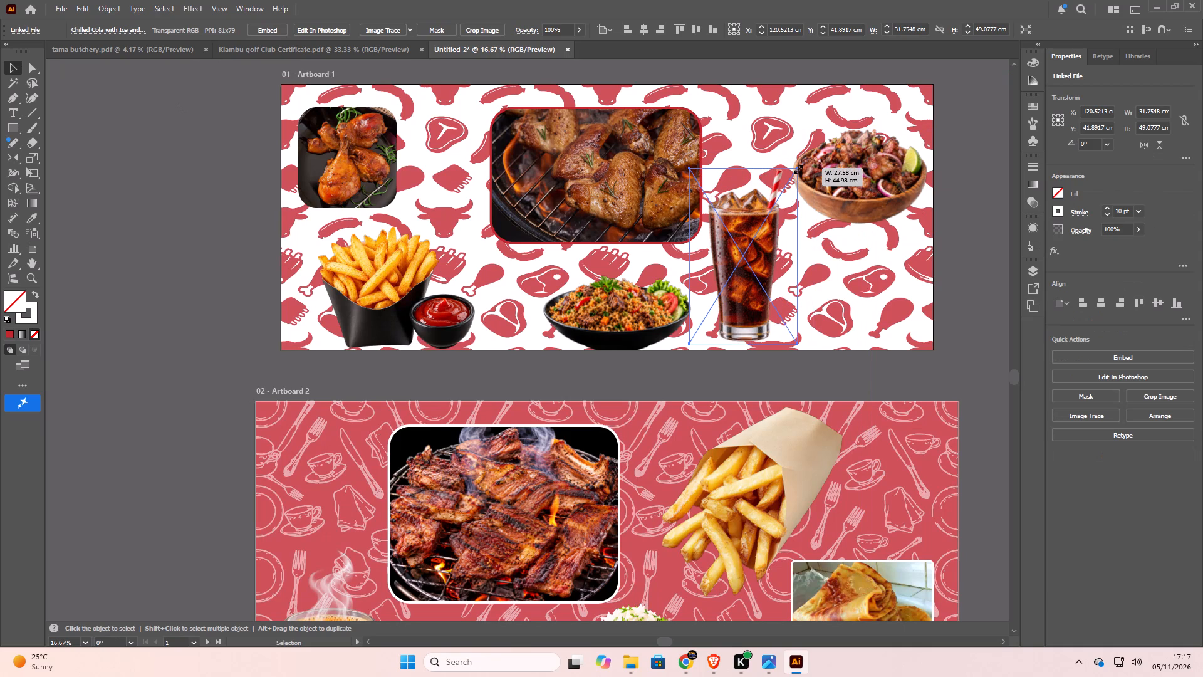
left_click_drag(797, 168, 802, 169)
scroll(511, 207, "down", 5)
scroll(301, 216, "down", 2)
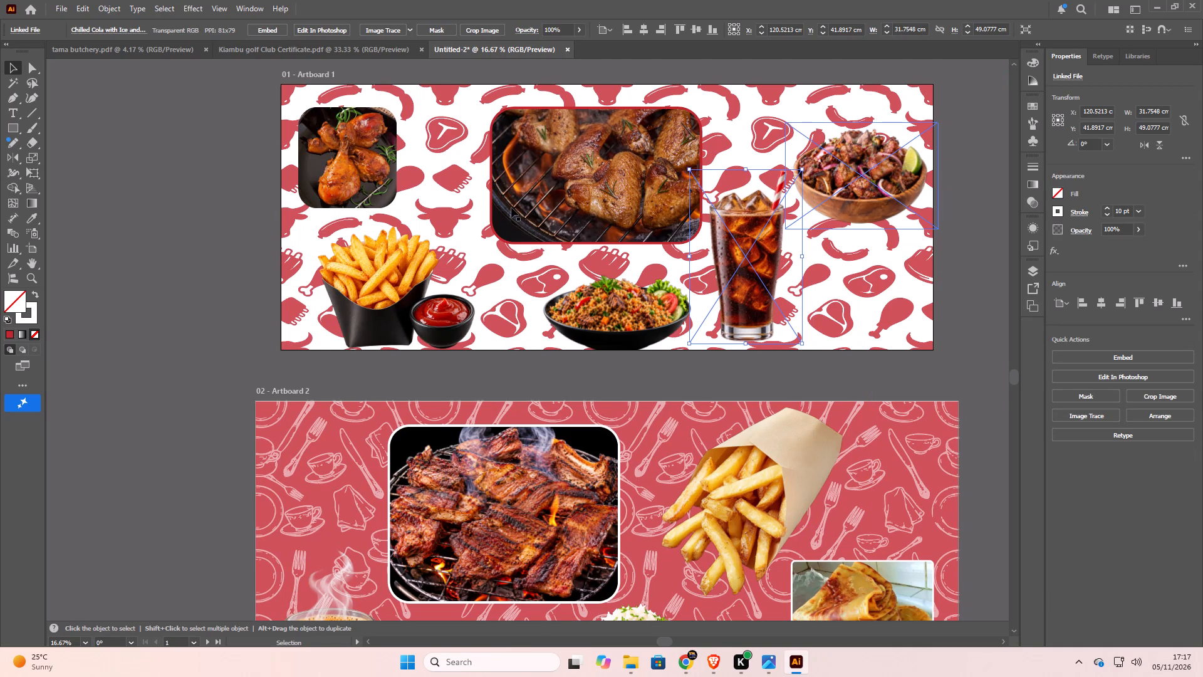
scroll(511, 207, "down", 8)
scroll(310, 393, "down", 4)
scroll(600, 676, "down", 1)
scroll(561, 475, "down", 3)
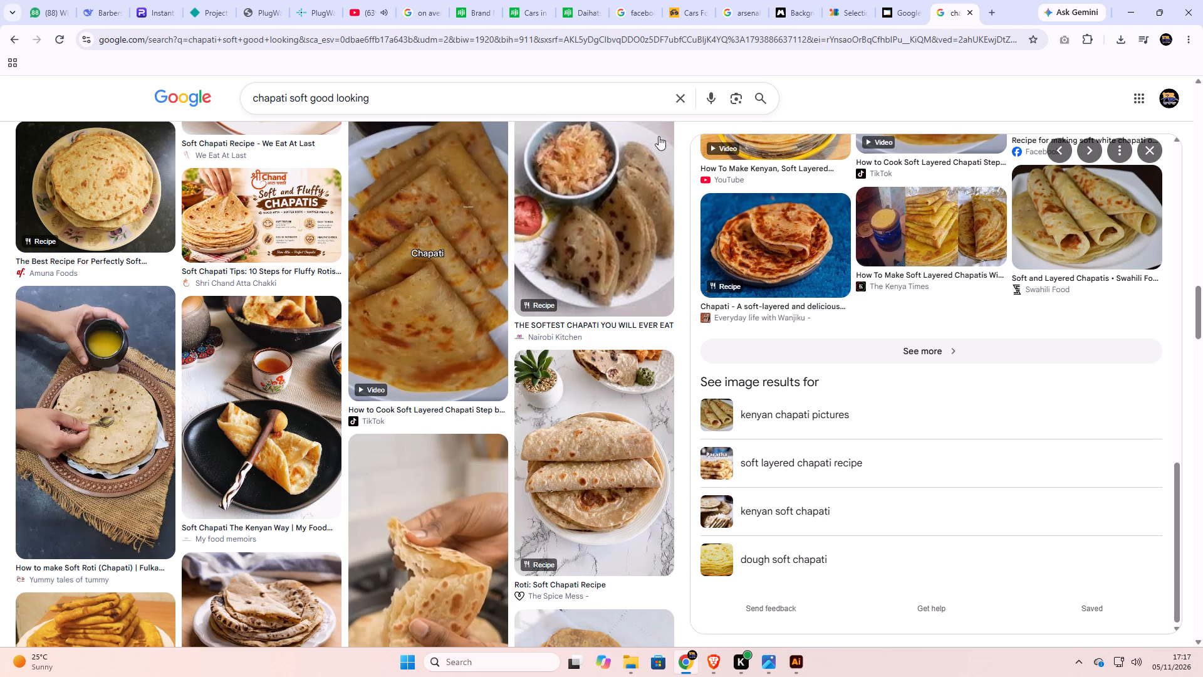
left_click_drag(389, 96, 333, 101)
left_click_drag(333, 101, 256, 100)
type("mutu")
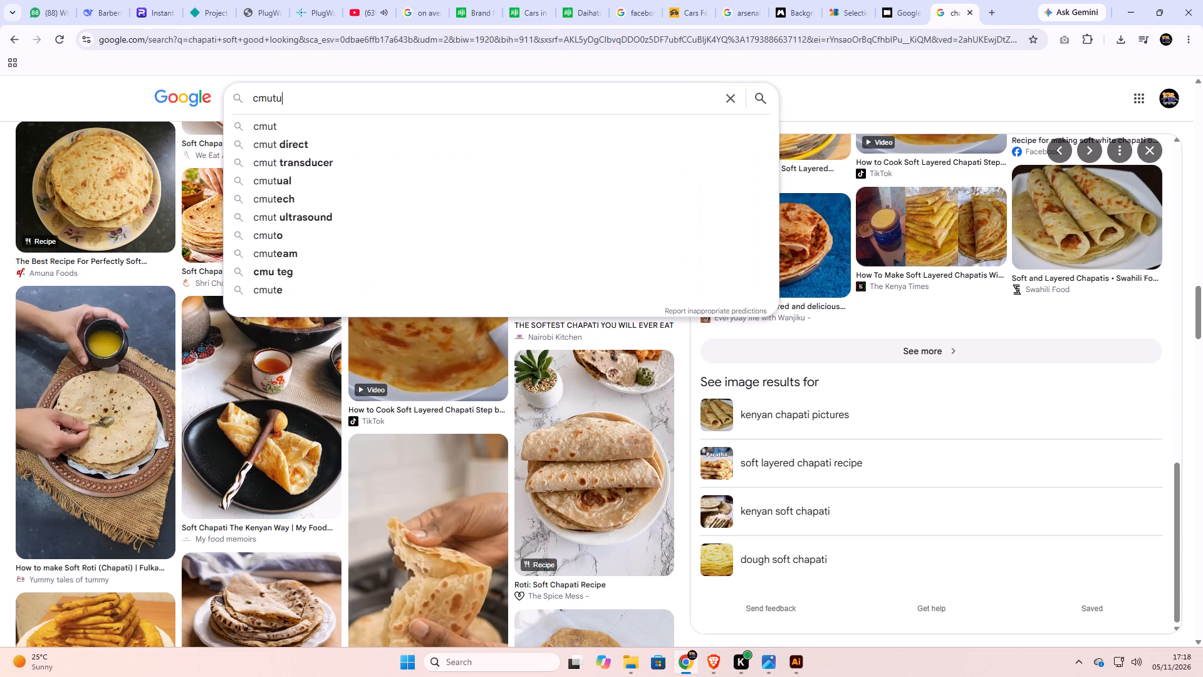
key("BackSpace")
key("BackSpace")
key("BackSpace")
key("BackSpace")
key("BackSpace")
key("BackSpace")
key("BackSpace")
key("BackSpace")
key("BackSpace")
key("BackSpace")
key("BackSpace")
key("BackSpace")
key("BackSpace")
key("BackSpace")
key("BackSpace")
key("BackSpace")
type("mutu")
type("ra")
key("Return")
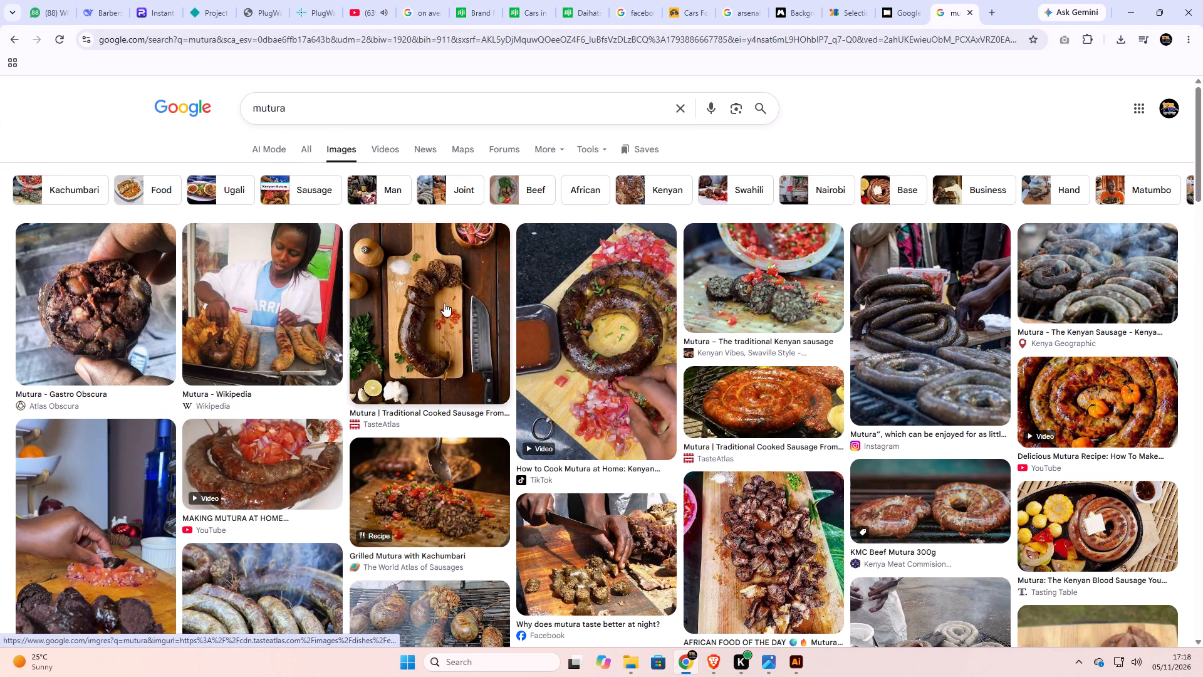
Browse the mutura image results for a usable photo while checking the progress of the ChatGPT image.
key("alt+Tab")
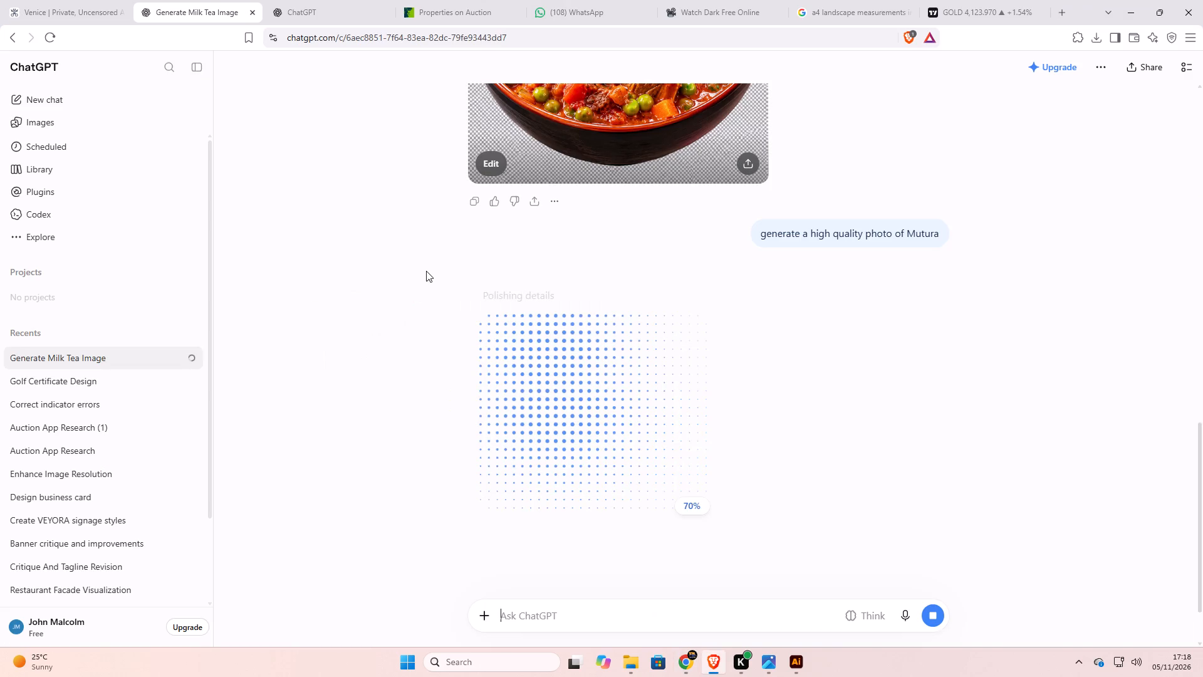
key("alt+Tab")
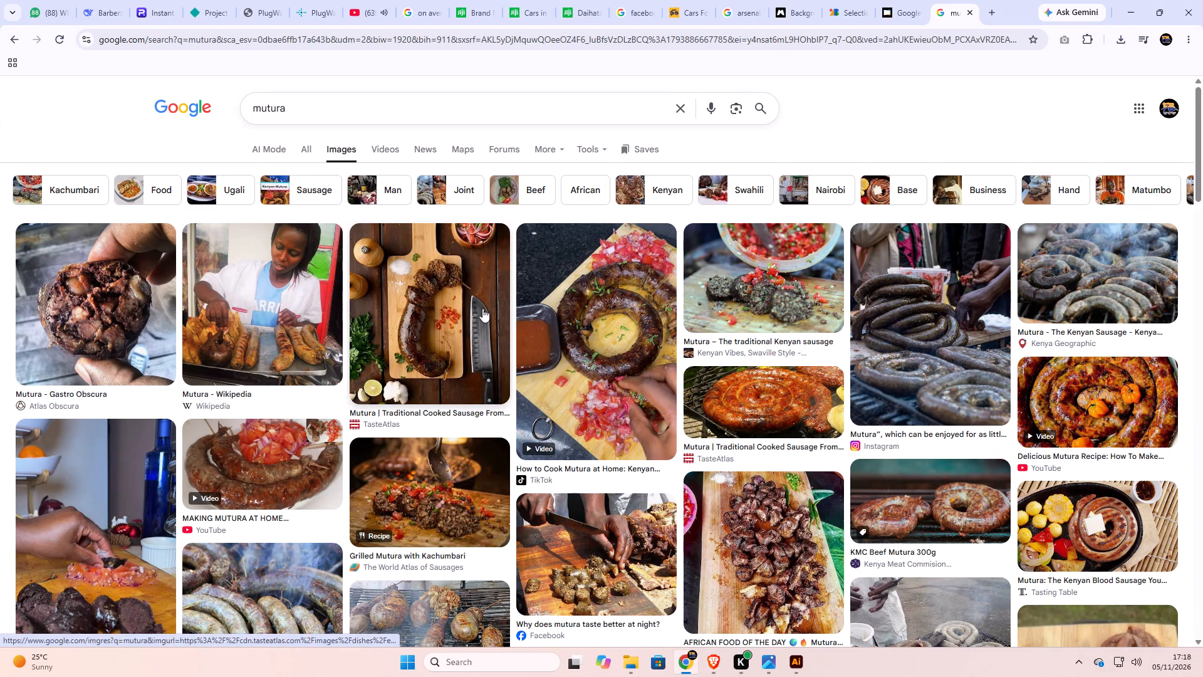
scroll(480, 354, "down", 11)
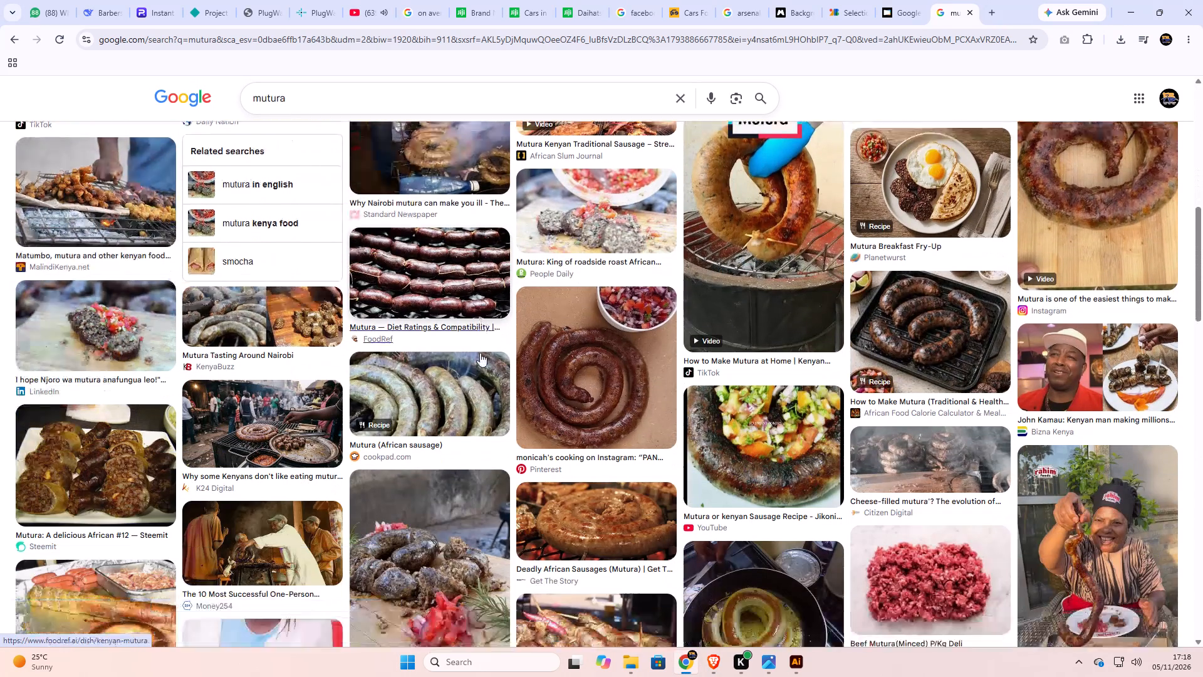
scroll(480, 353, "down", 5)
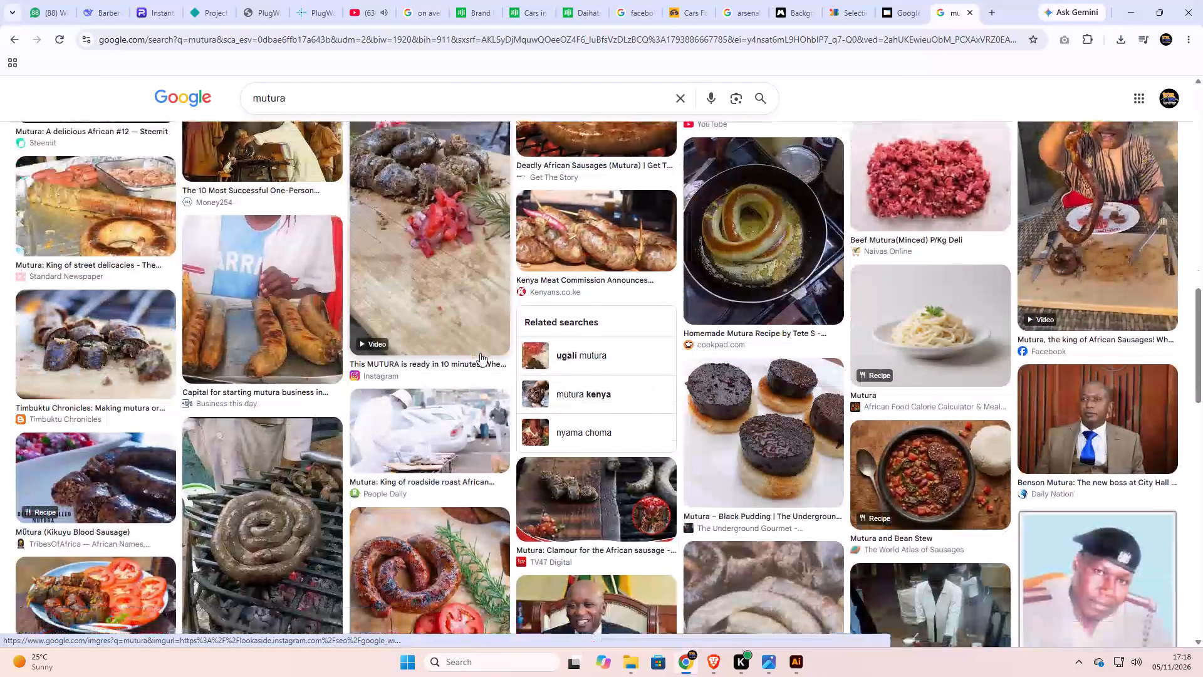
scroll(457, 318, "down", 6)
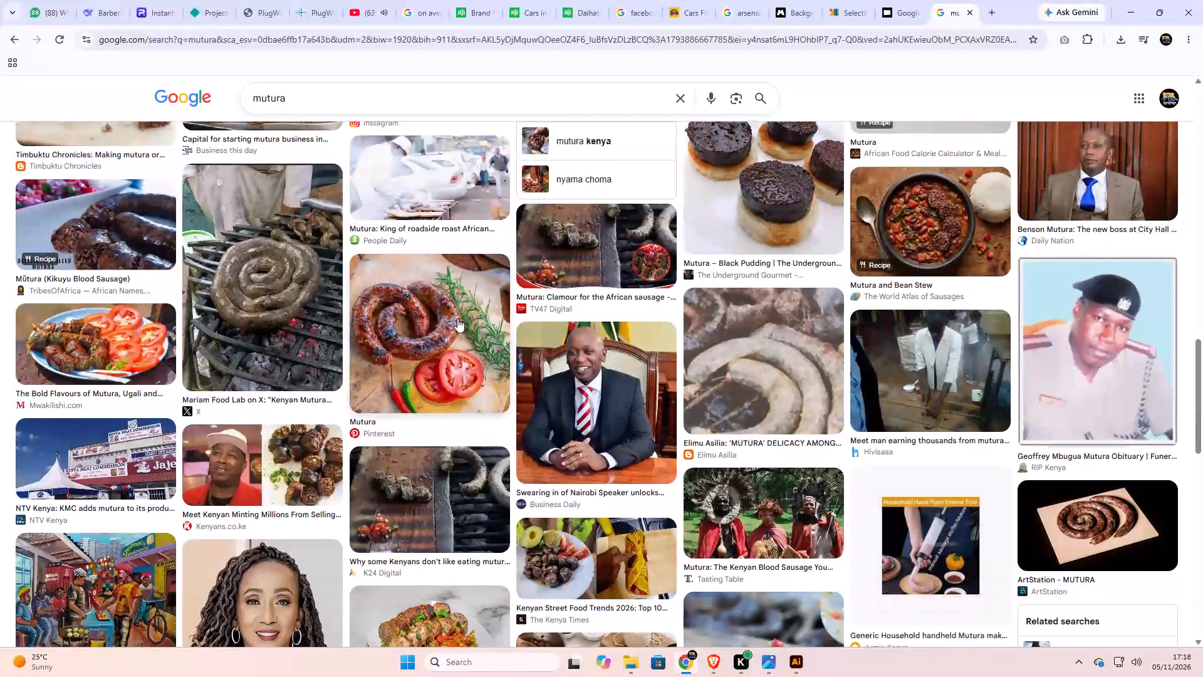
scroll(457, 318, "down", 12)
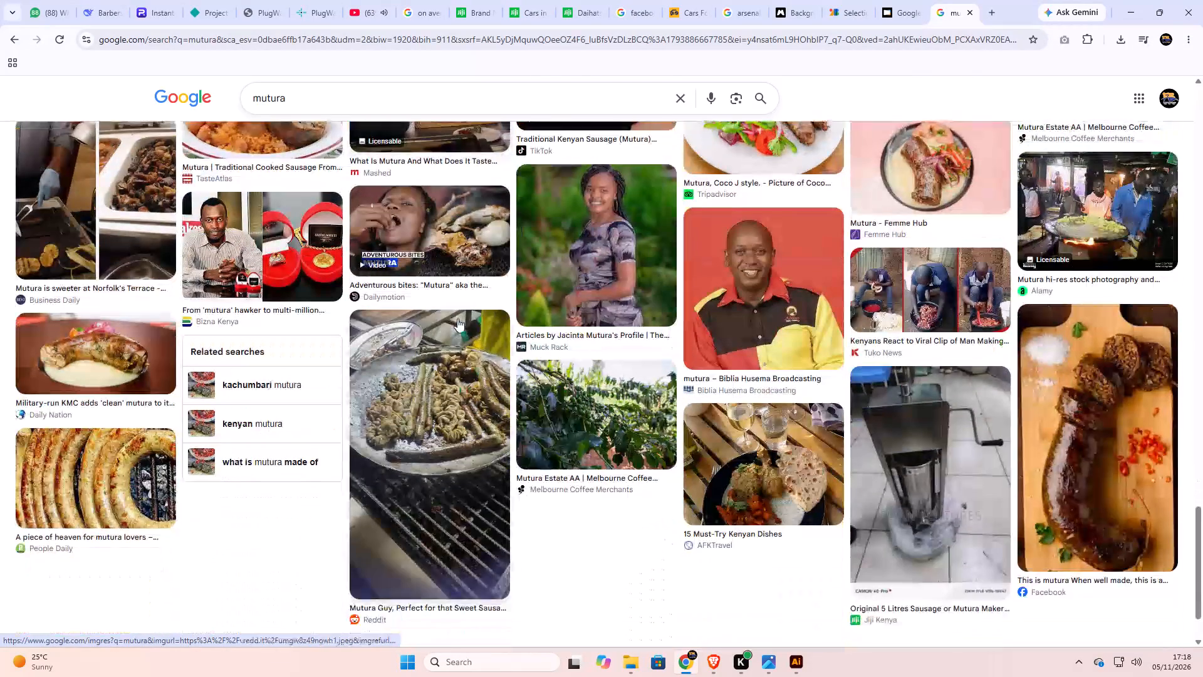
scroll(457, 318, "down", 9)
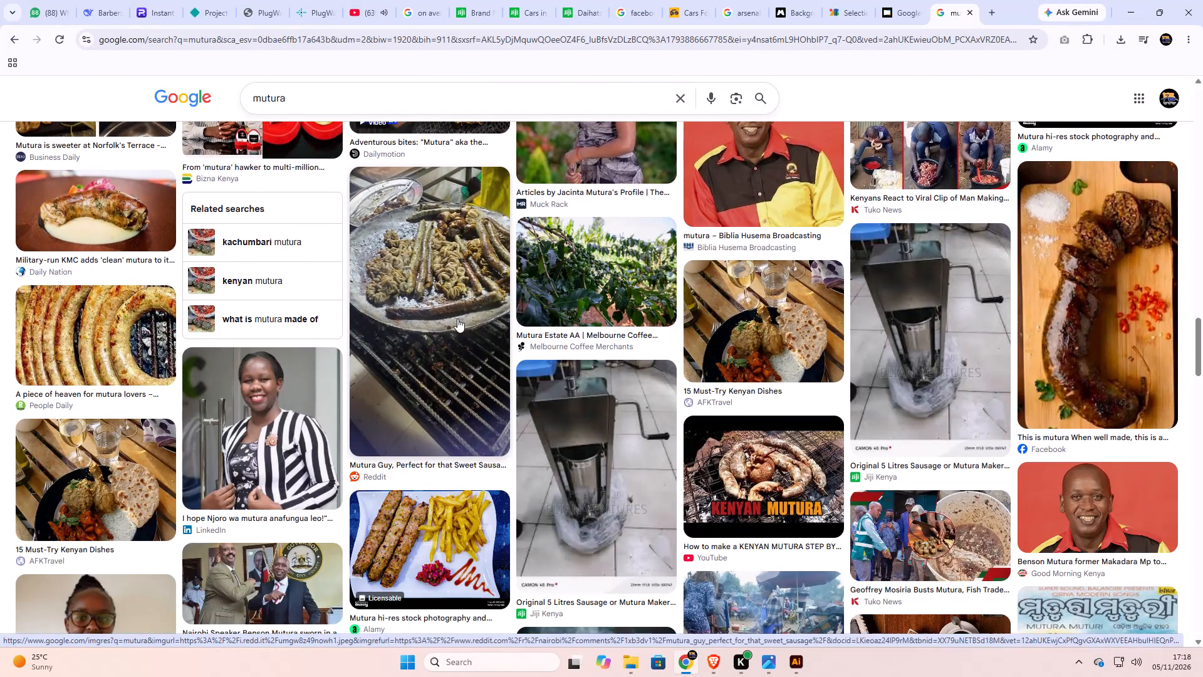
scroll(457, 318, "up", 4)
scroll(457, 318, "down", 4)
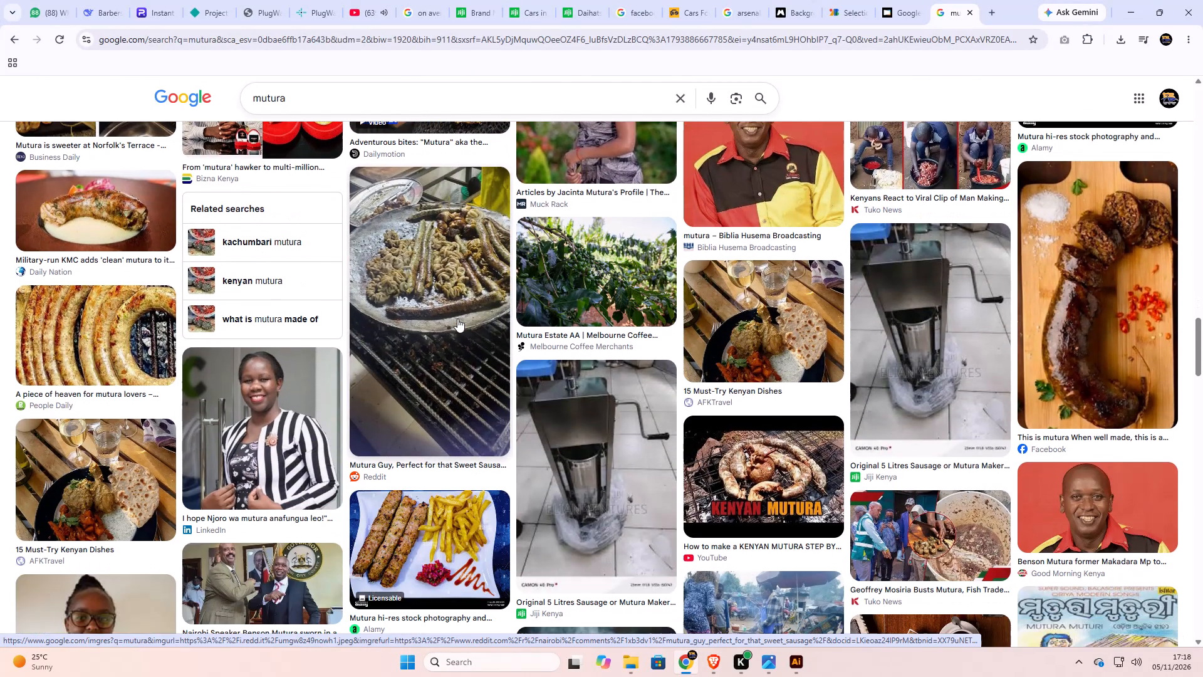
key("alt+Tab")
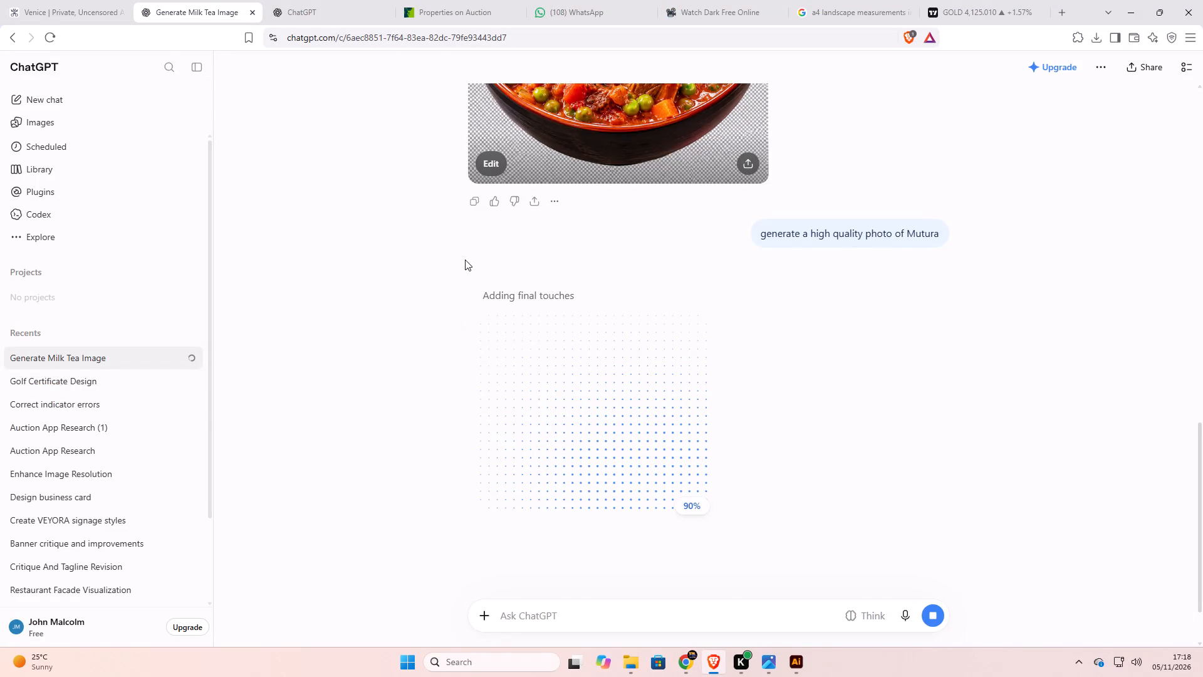
key("alt+Tab")
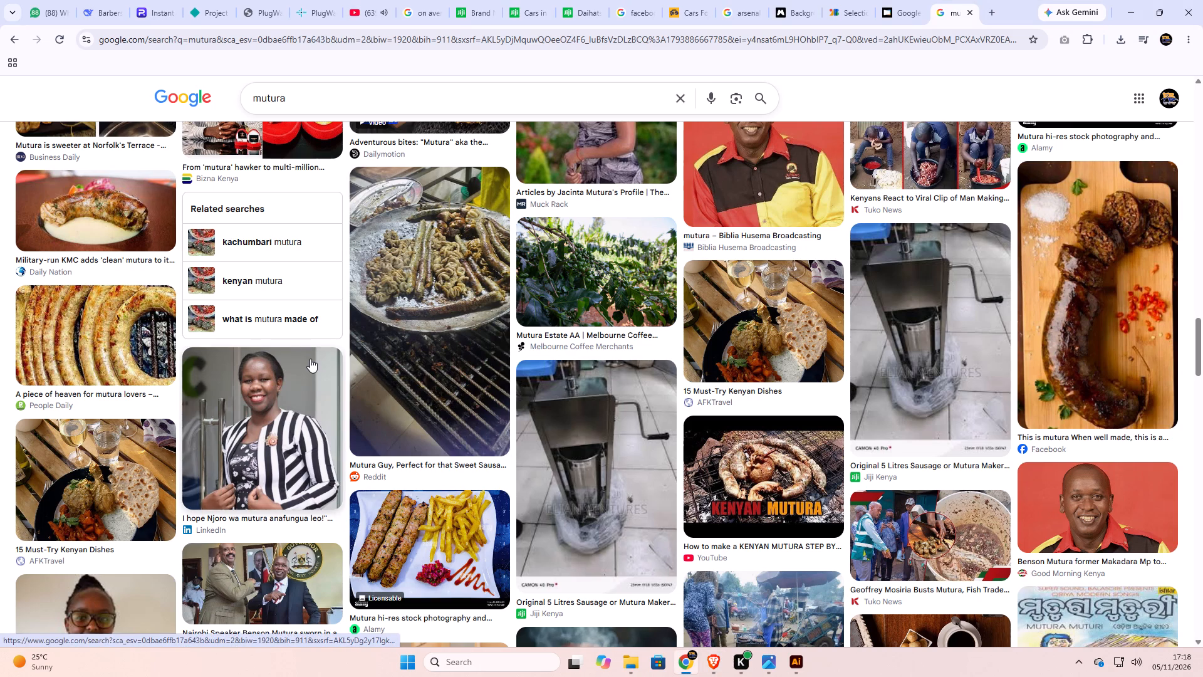
scroll(172, 293, "down", 8)
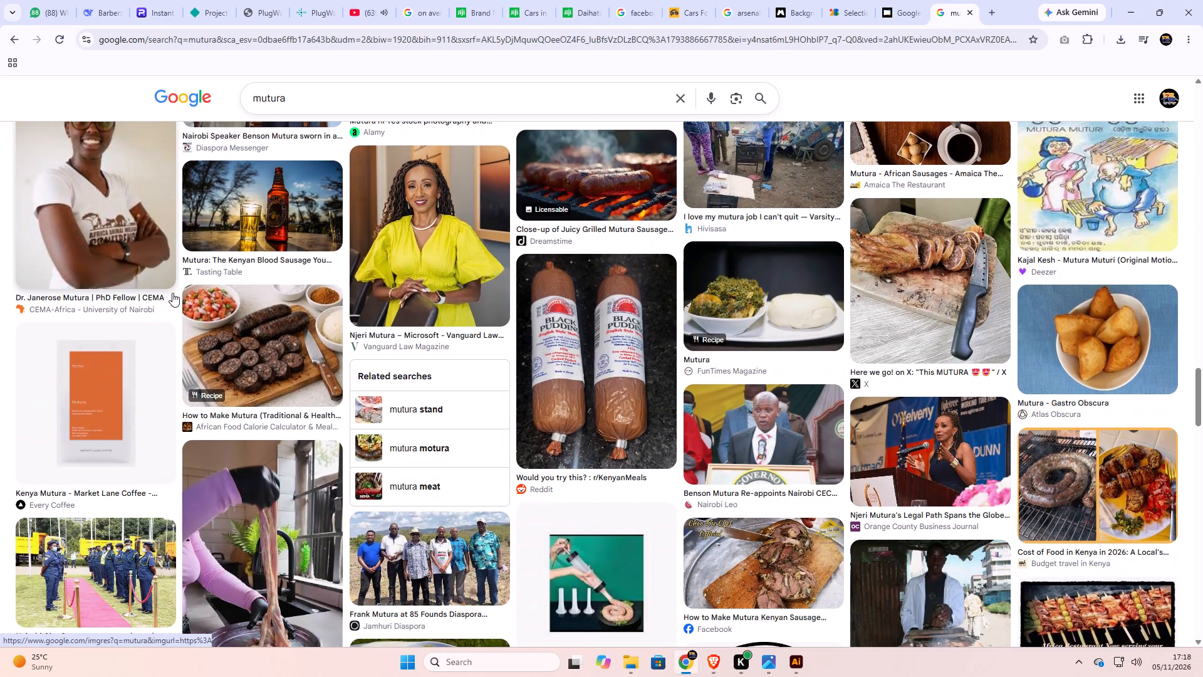
scroll(172, 293, "up", 6)
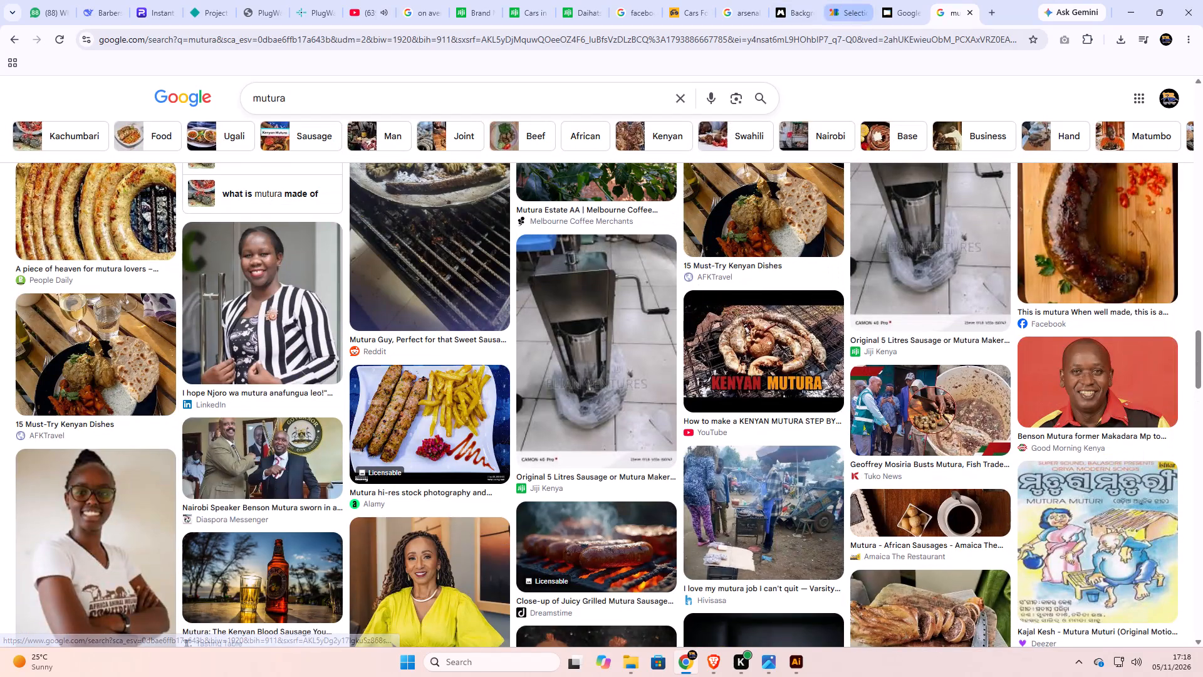
Search Google for "hotel food images" in a new browser tab and show the image results.
left_click(992, 14)
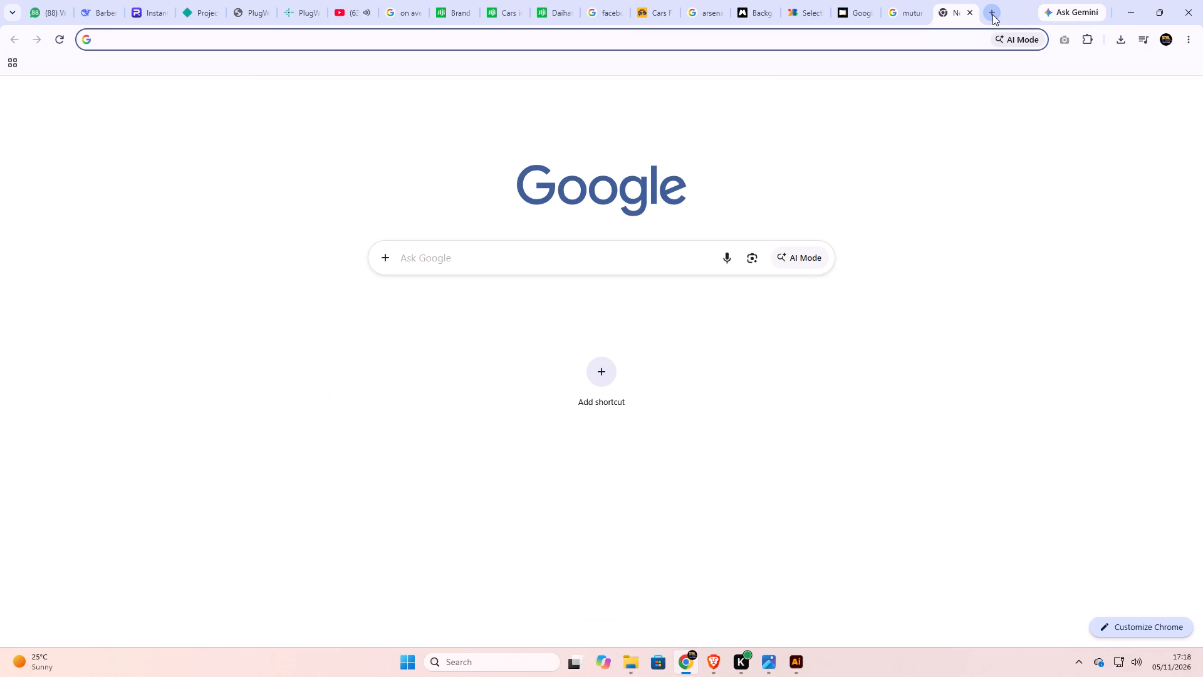
type("hotel foo")
key("d")
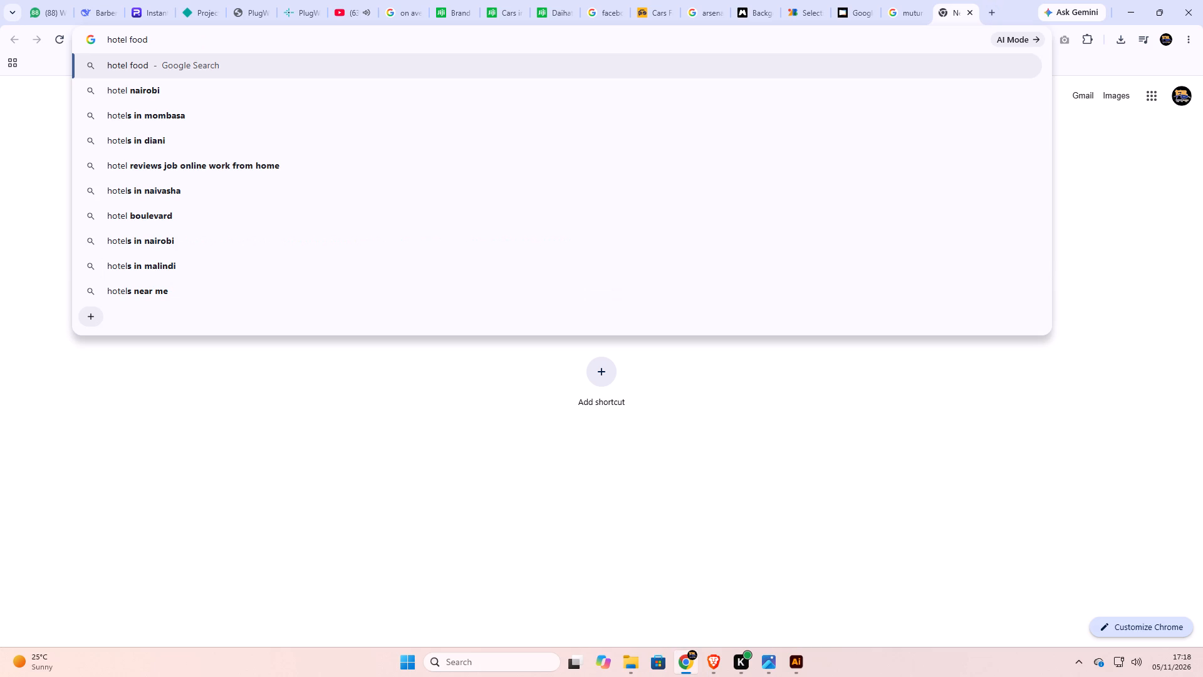
key("space")
type("images")
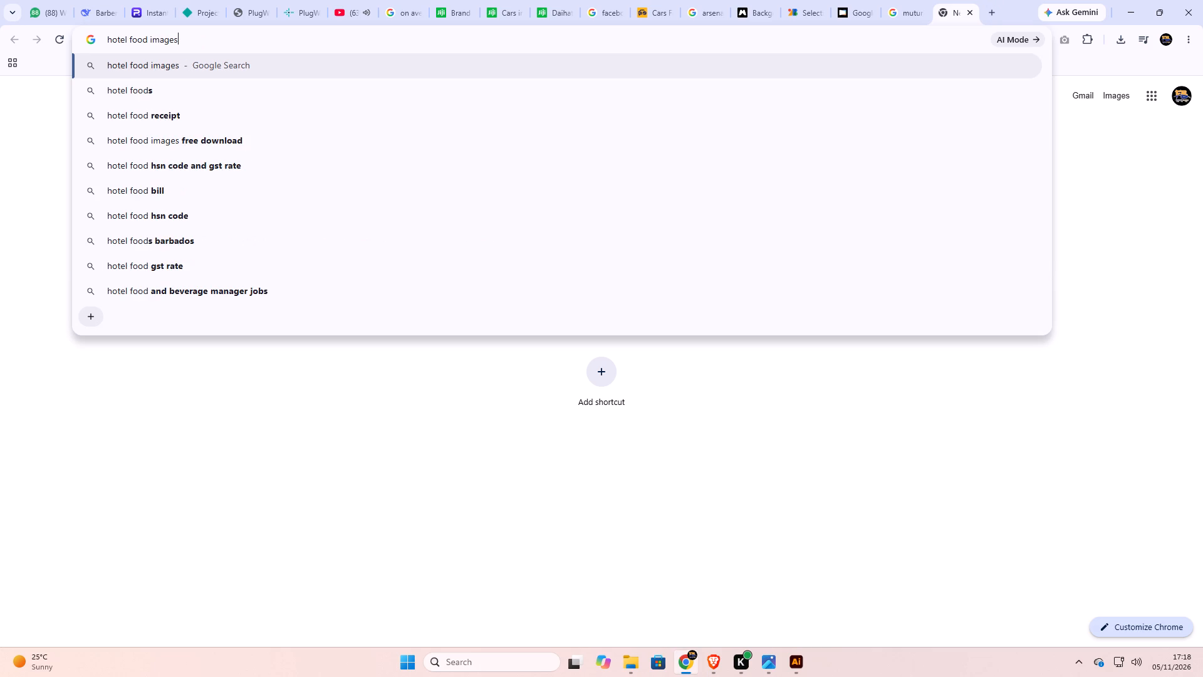
key("Return")
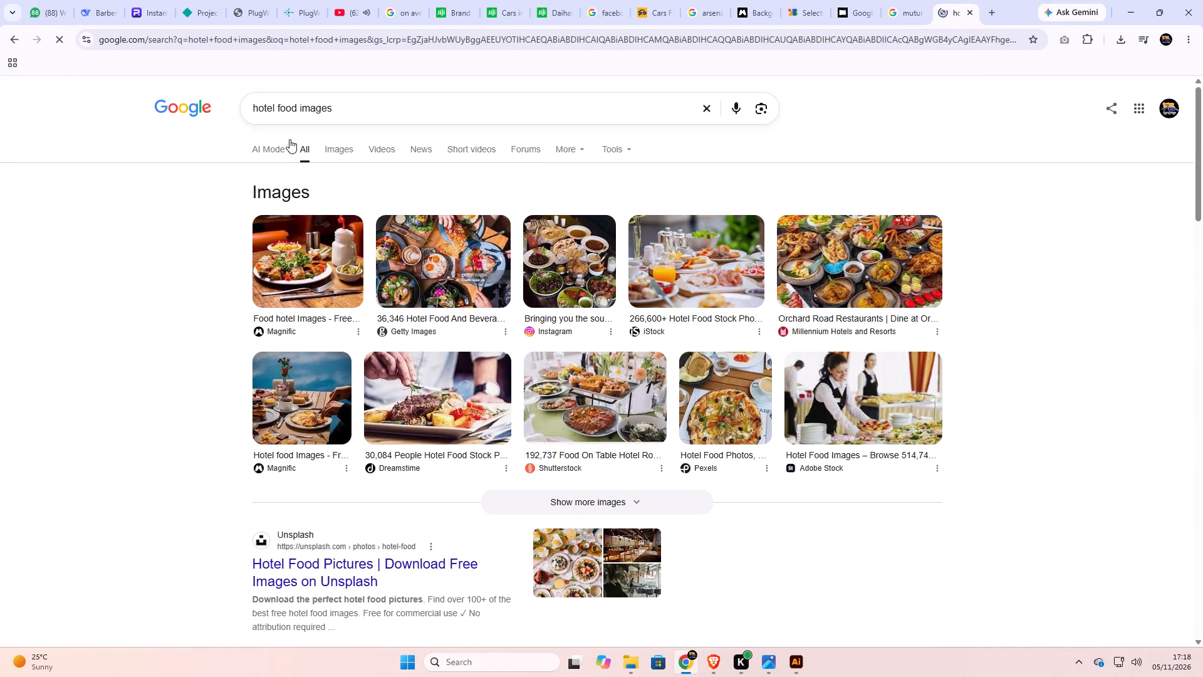
left_click(333, 155)
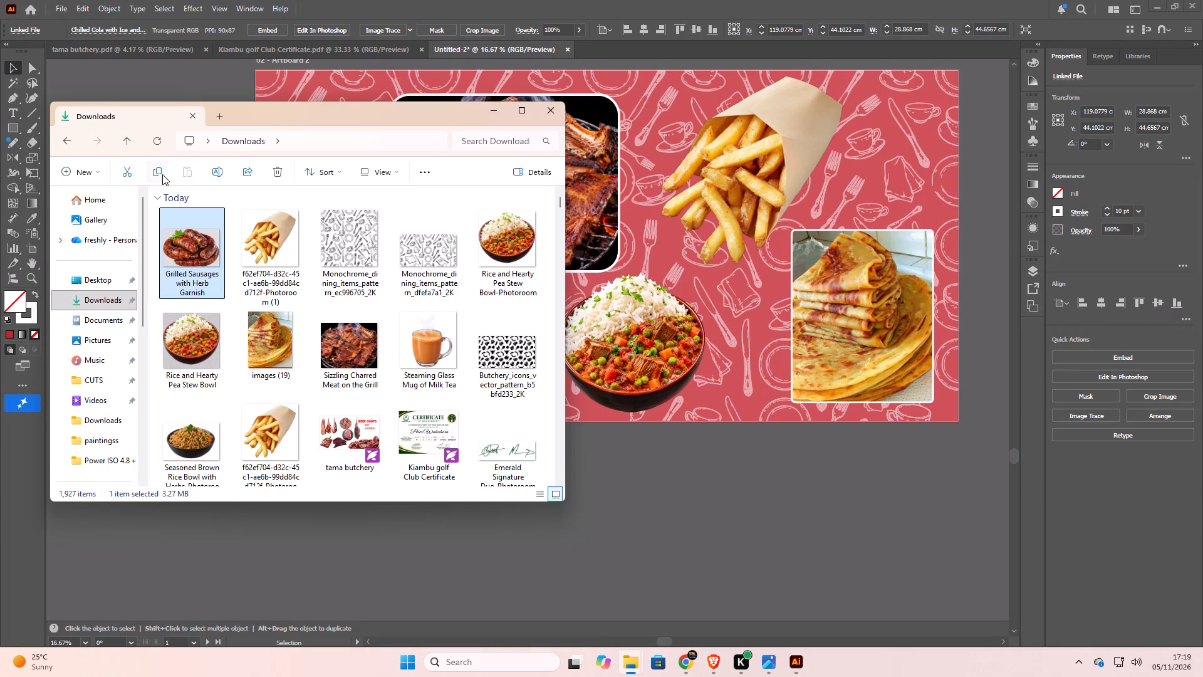
left_click(157, 144)
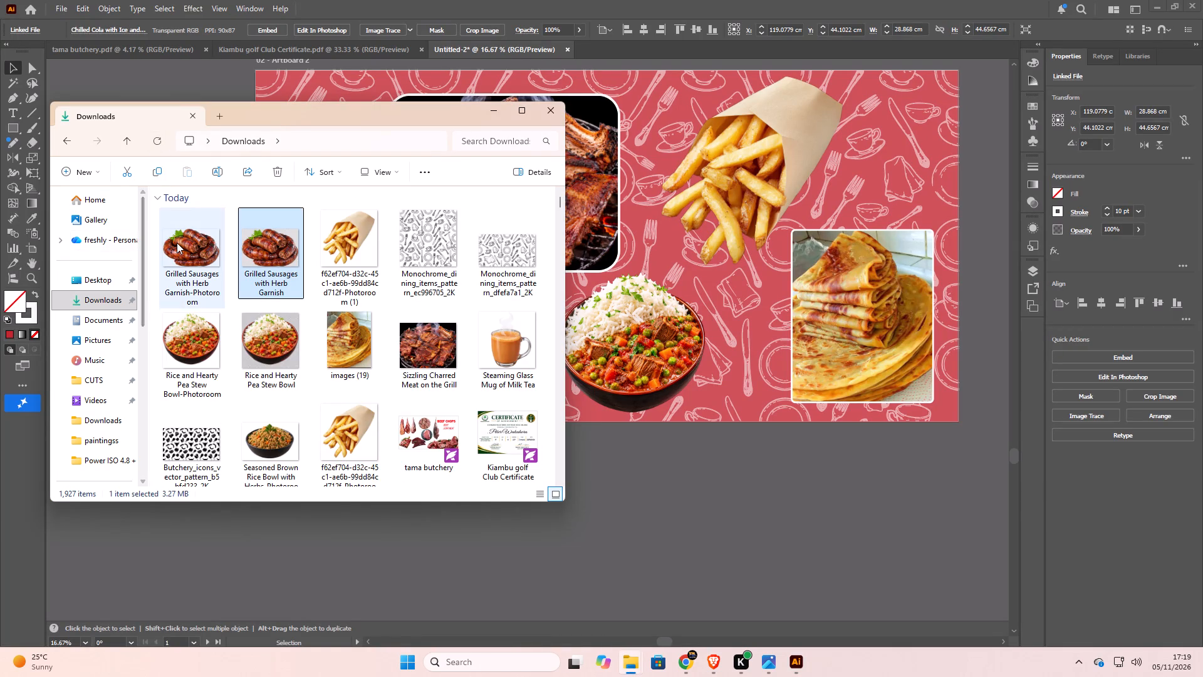
left_click(177, 243)
left_click_drag(177, 243, 617, 492)
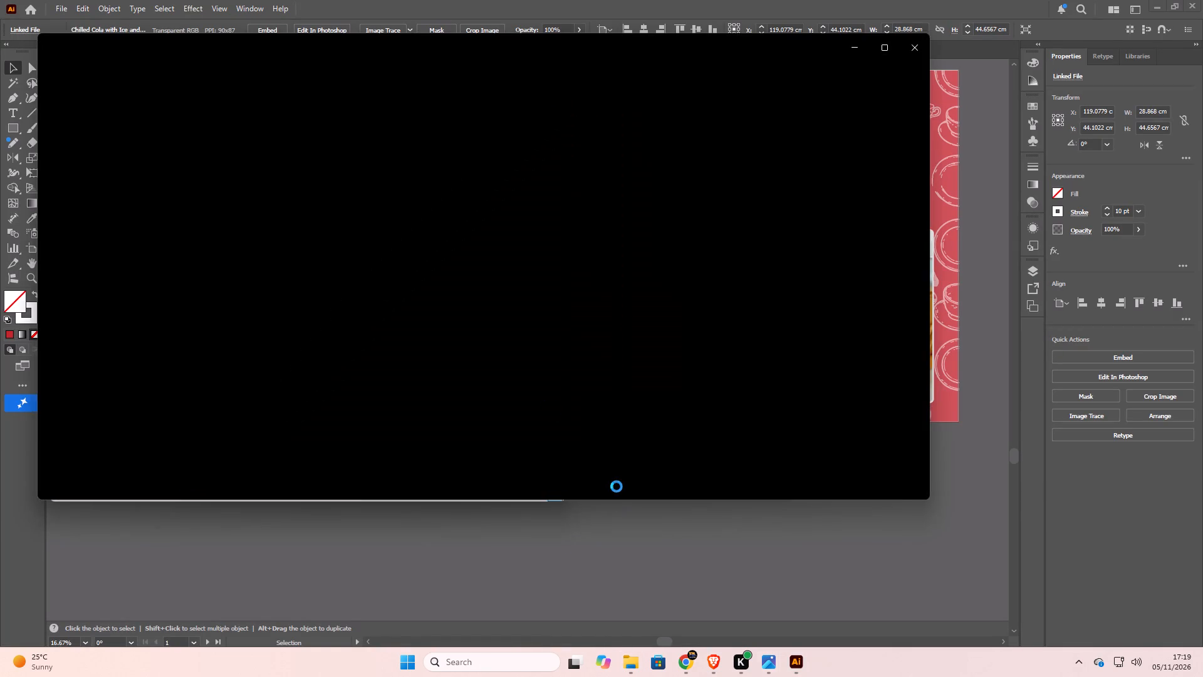
left_click(917, 45)
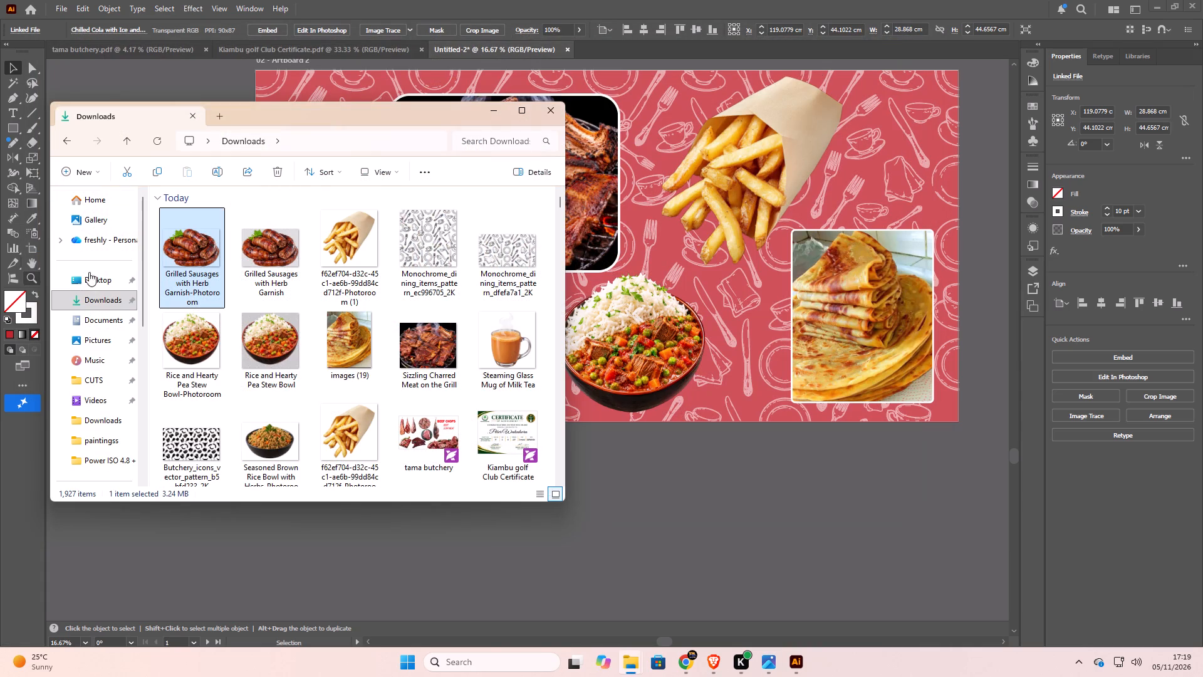
left_click_drag(192, 241, 755, 550)
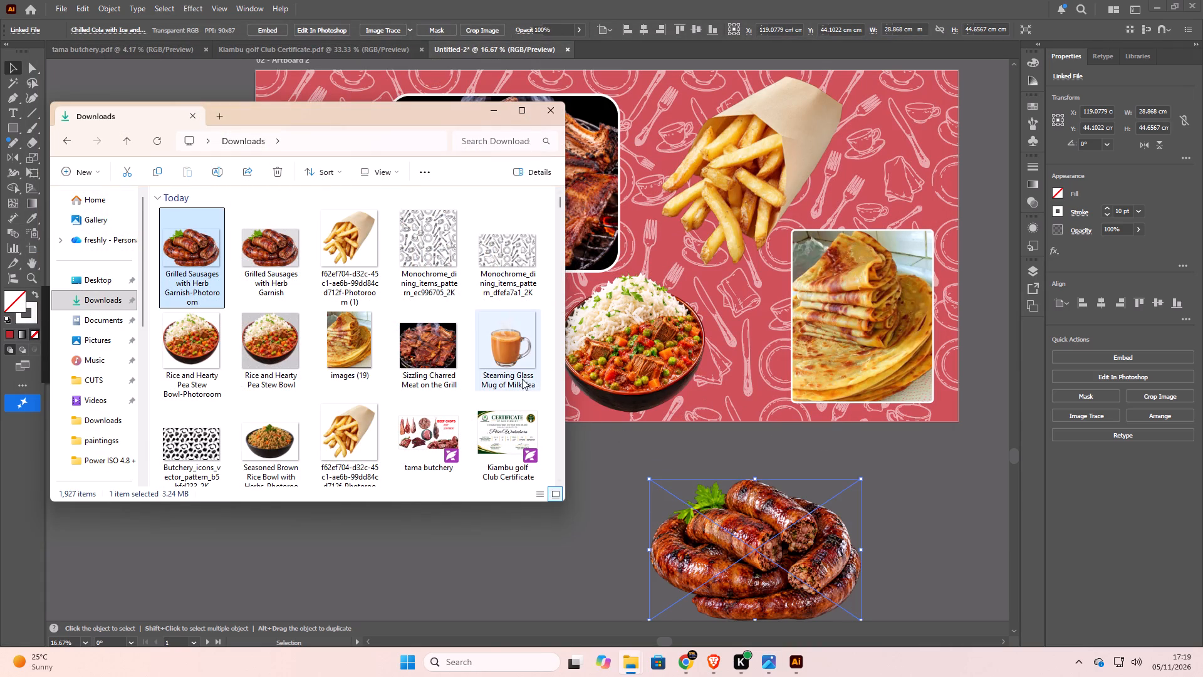
left_click(382, 557)
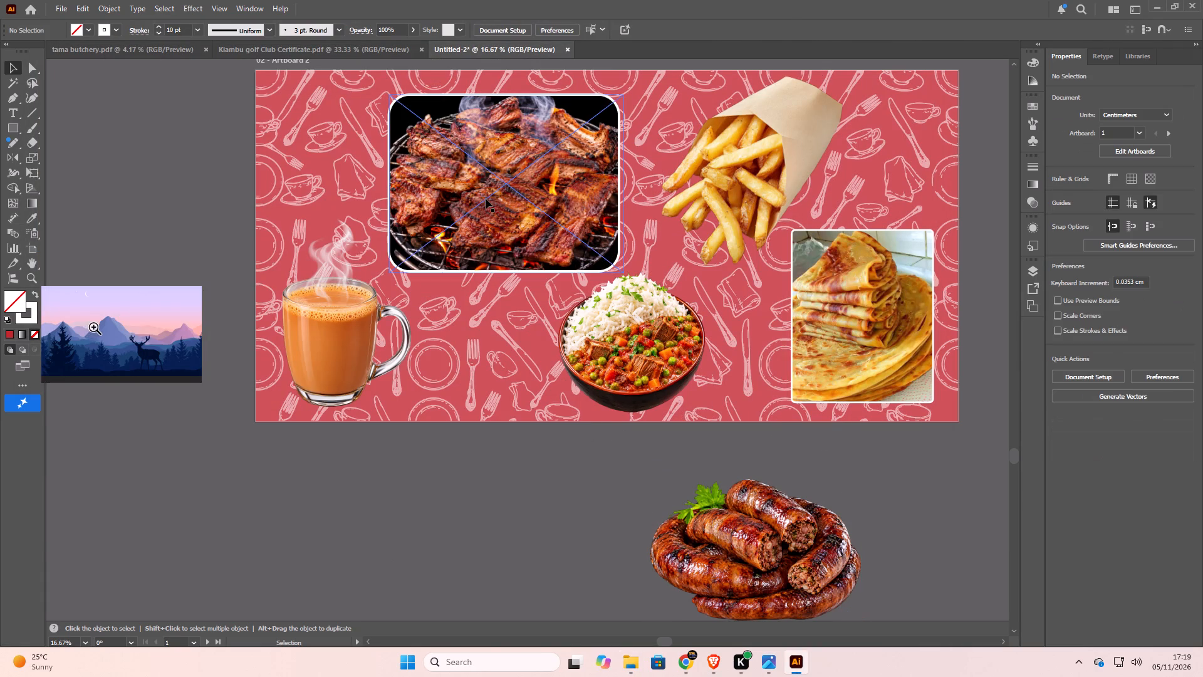
On Artboard 2, move the grilled meat photo to the upper left, the rice bowl beneath it and the tea mug to the lower middle.
left_click_drag(486, 199, 395, 187)
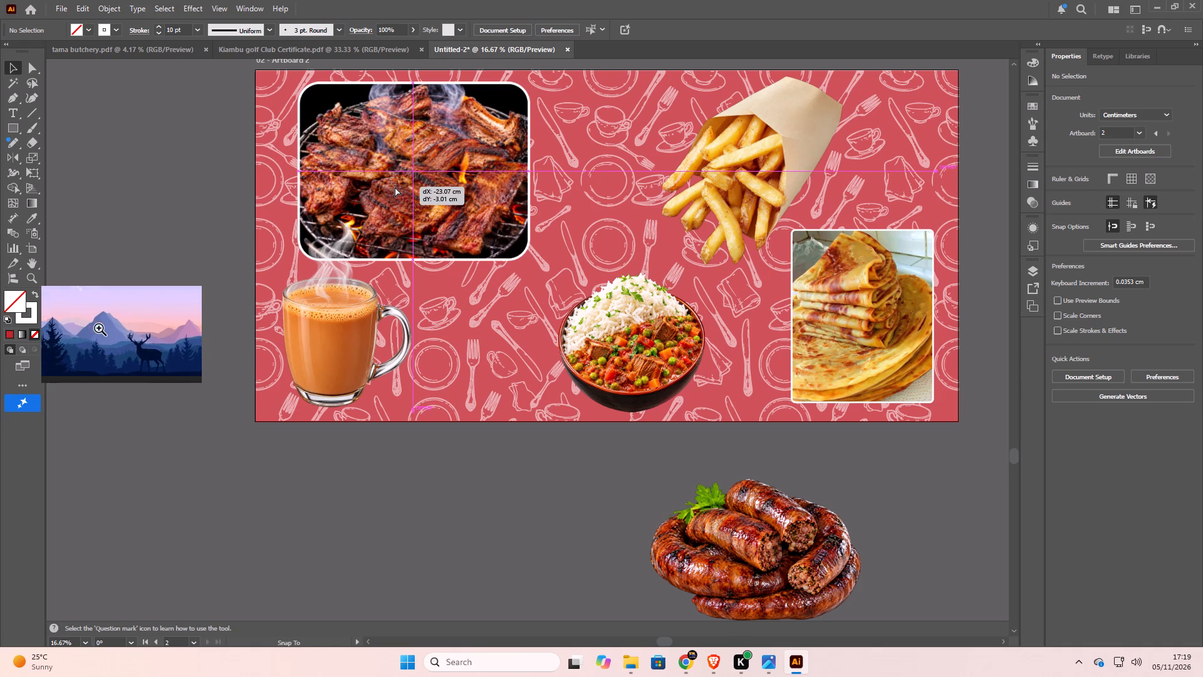
left_click_drag(395, 187, 398, 184)
left_click_drag(320, 324, 514, 332)
left_click(645, 336)
left_click_drag(650, 340, 652, 340)
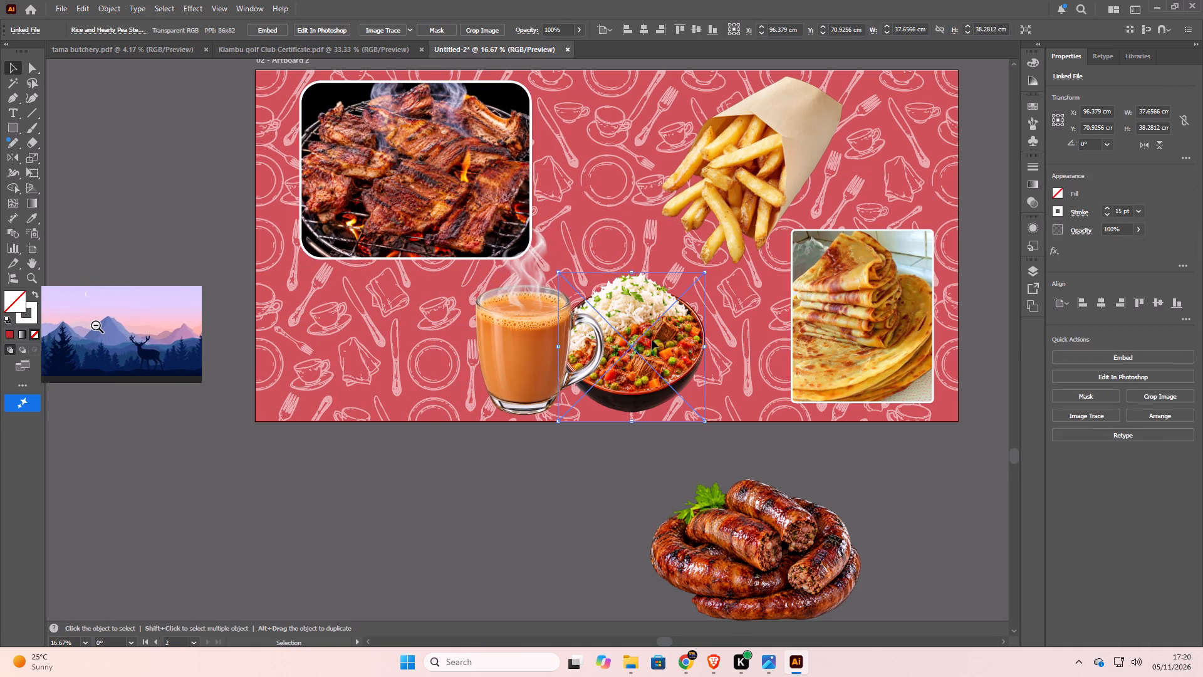
left_click_drag(652, 340, 365, 344)
left_click_drag(524, 354, 535, 355)
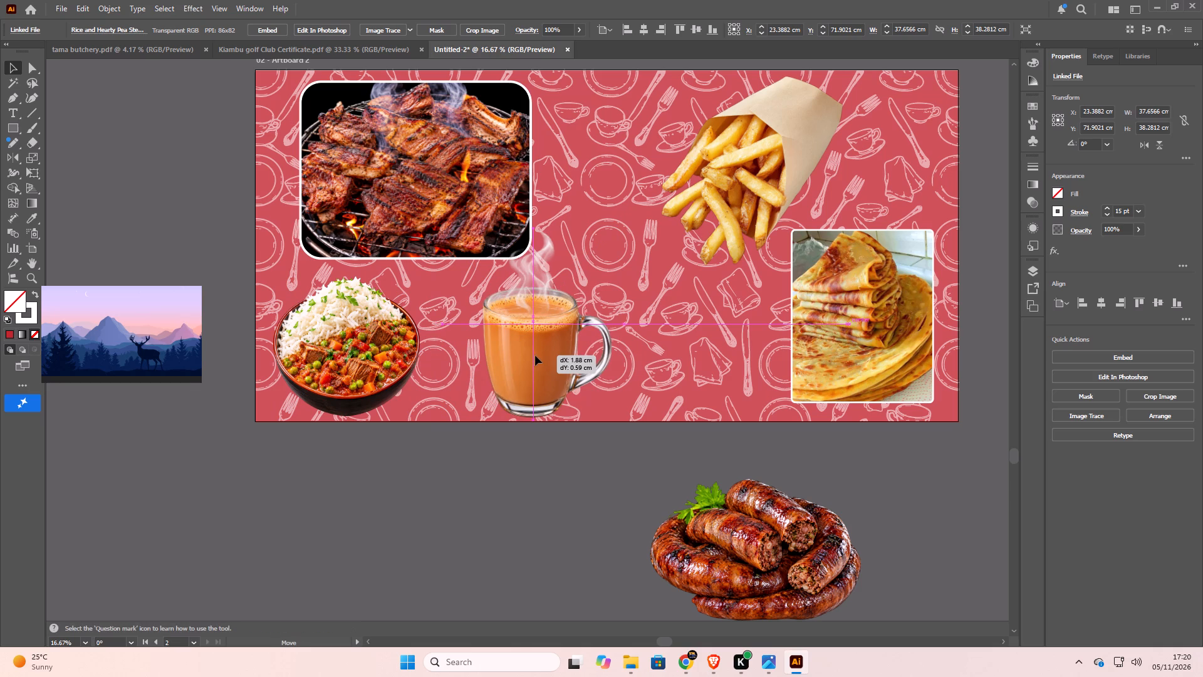
left_click_drag(535, 355, 553, 355)
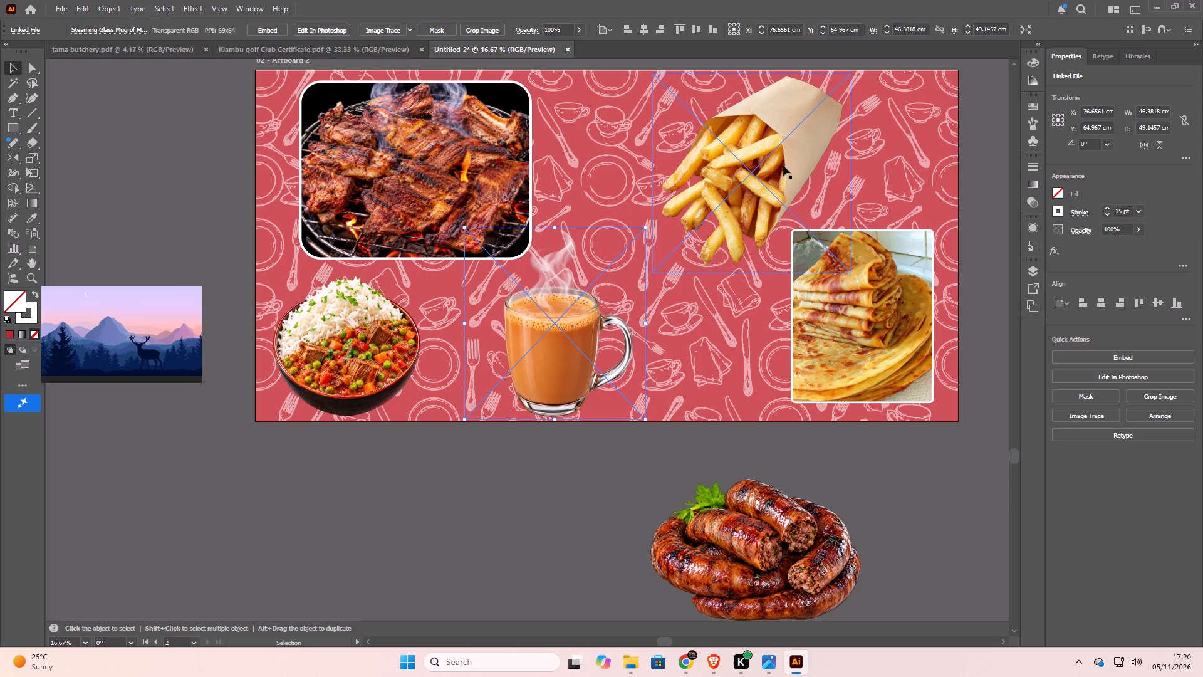
Move the fries to Artboard 2's upper-right corner and the chapati photo to the top, between the grilled meat and the fries.
left_click_drag(781, 163, 875, 166)
left_click_drag(831, 365, 588, 296)
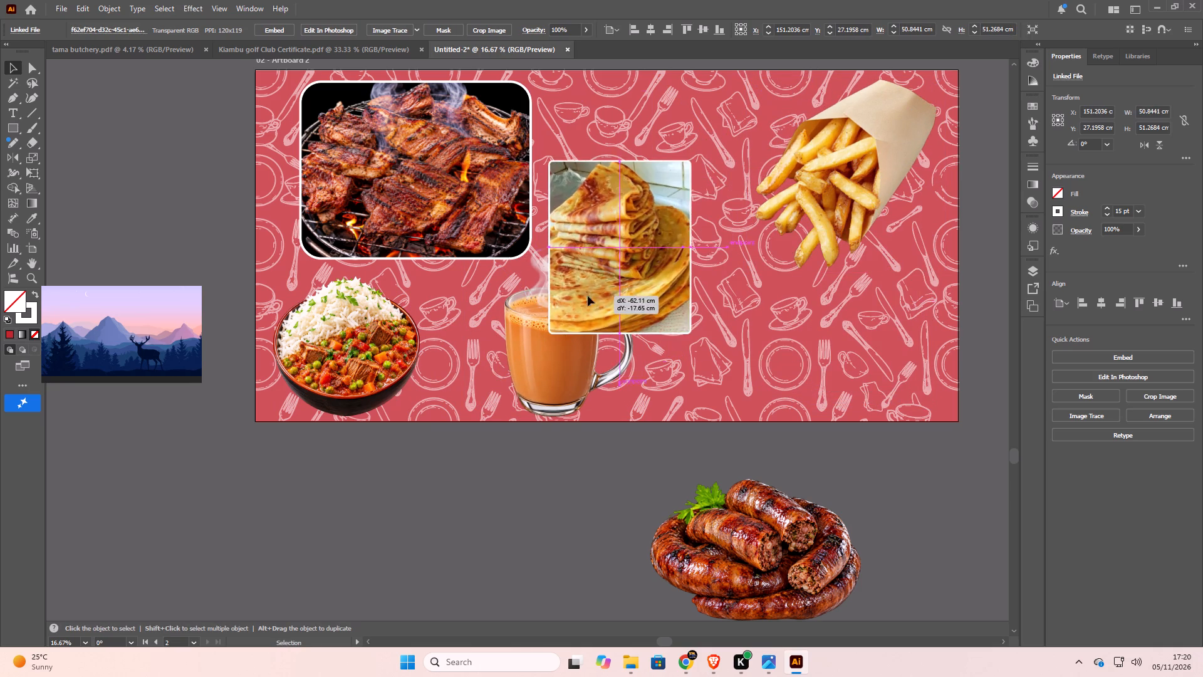
left_click_drag(588, 296, 618, 219)
Move the sausage cutout onto Artboard 2's lower-right area, beneath the fries and beside the tea mug.
left_click_drag(742, 547, 781, 335)
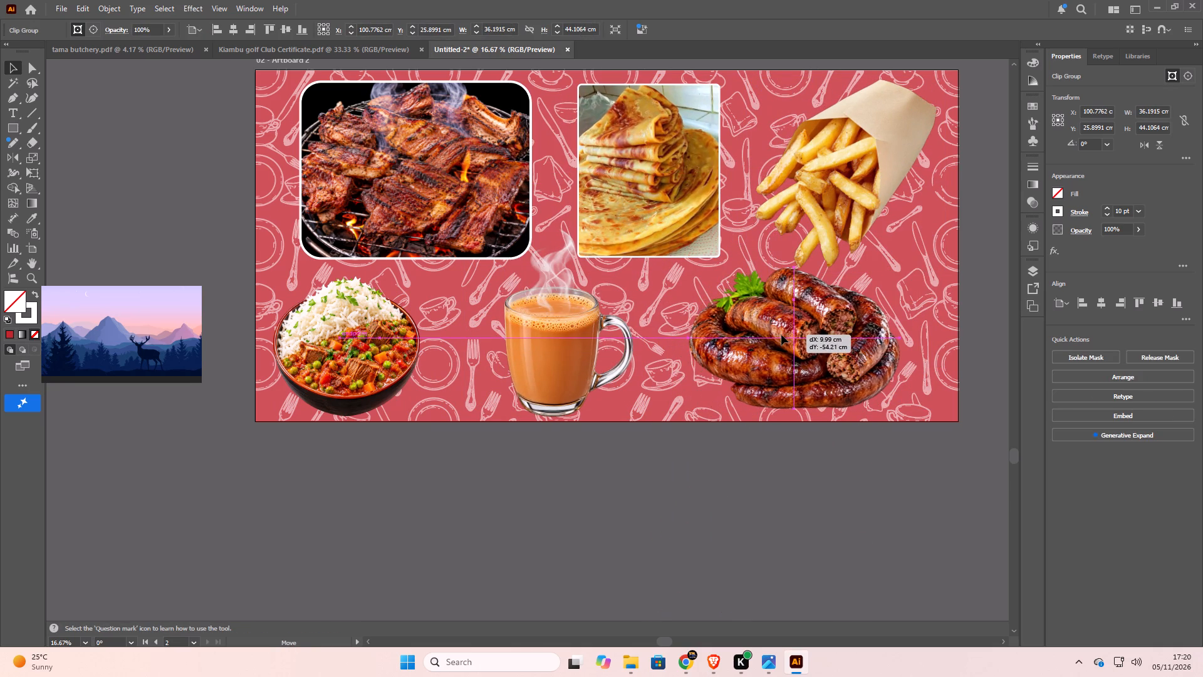
left_click_drag(781, 335, 785, 335)
left_click(483, 554)
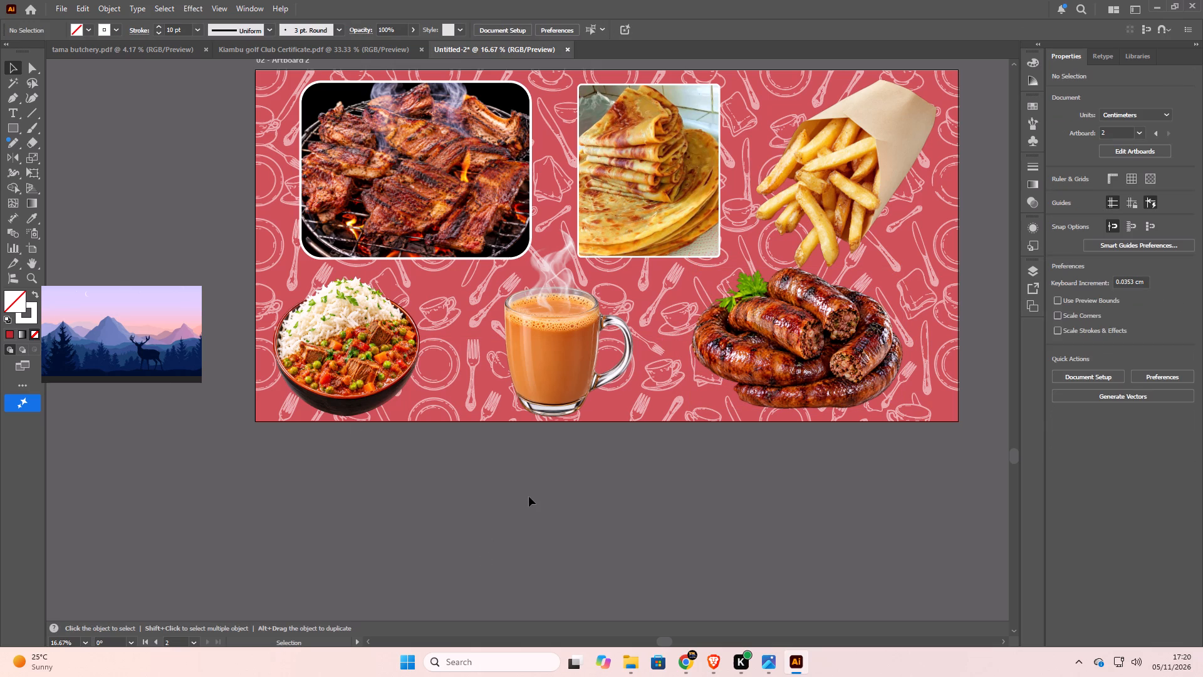
Capture a rectangular screenshot of the complete Artboard 1 design.
scroll(544, 506, "up", 9)
scroll(489, 311, "up", 16)
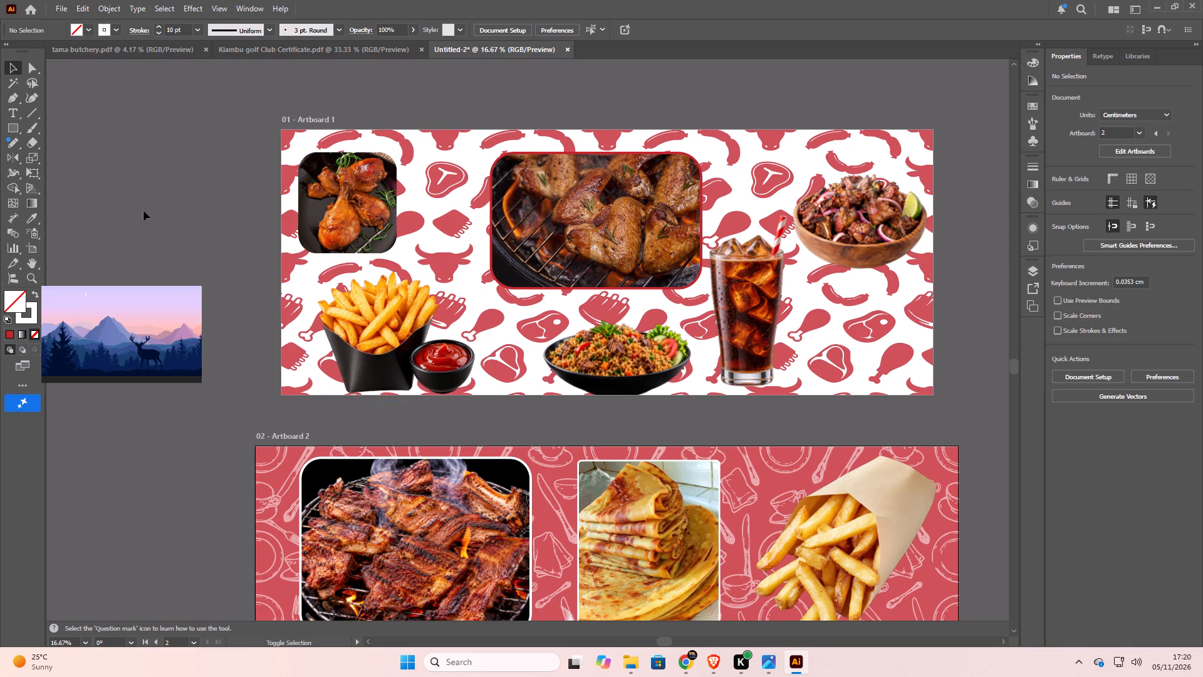
key("shift+super+s")
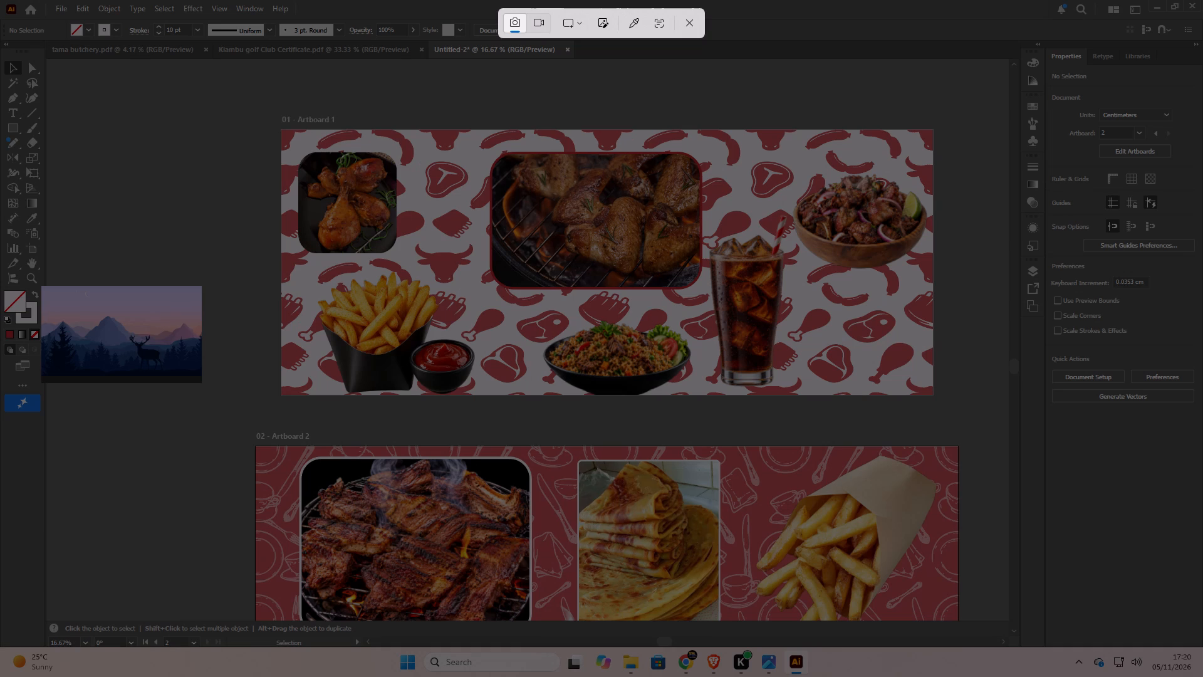
left_click_drag(281, 130, 298, 159)
left_click_drag(281, 129, 796, 374)
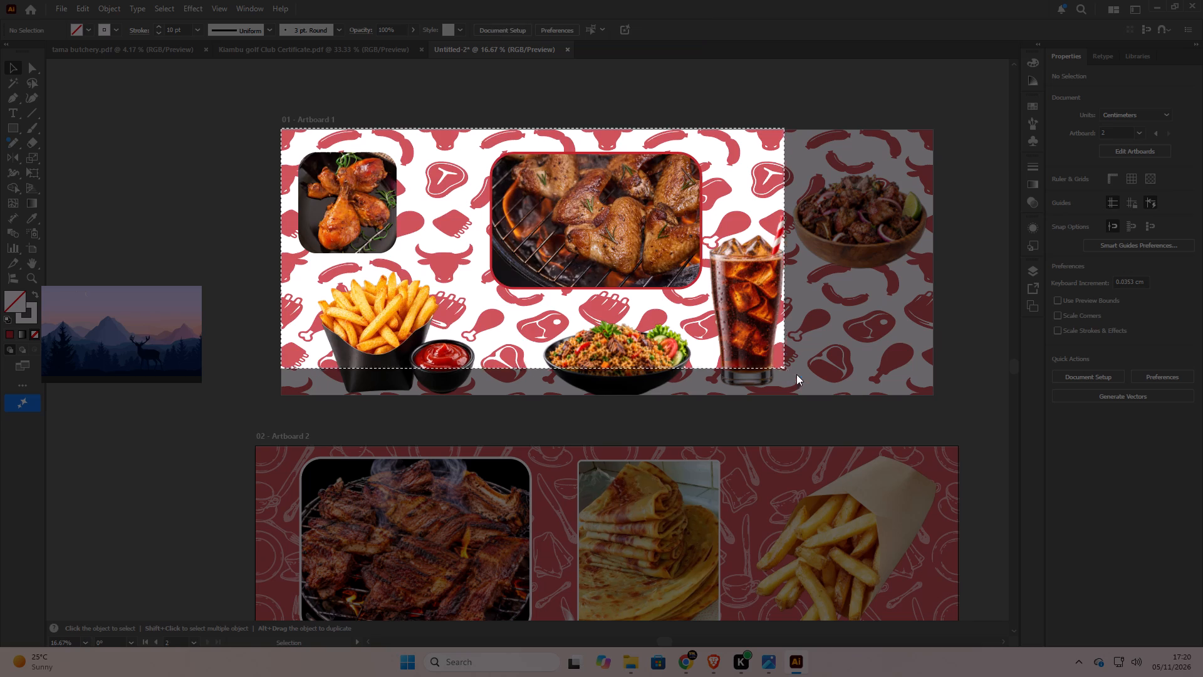
left_click_drag(796, 374, 932, 395)
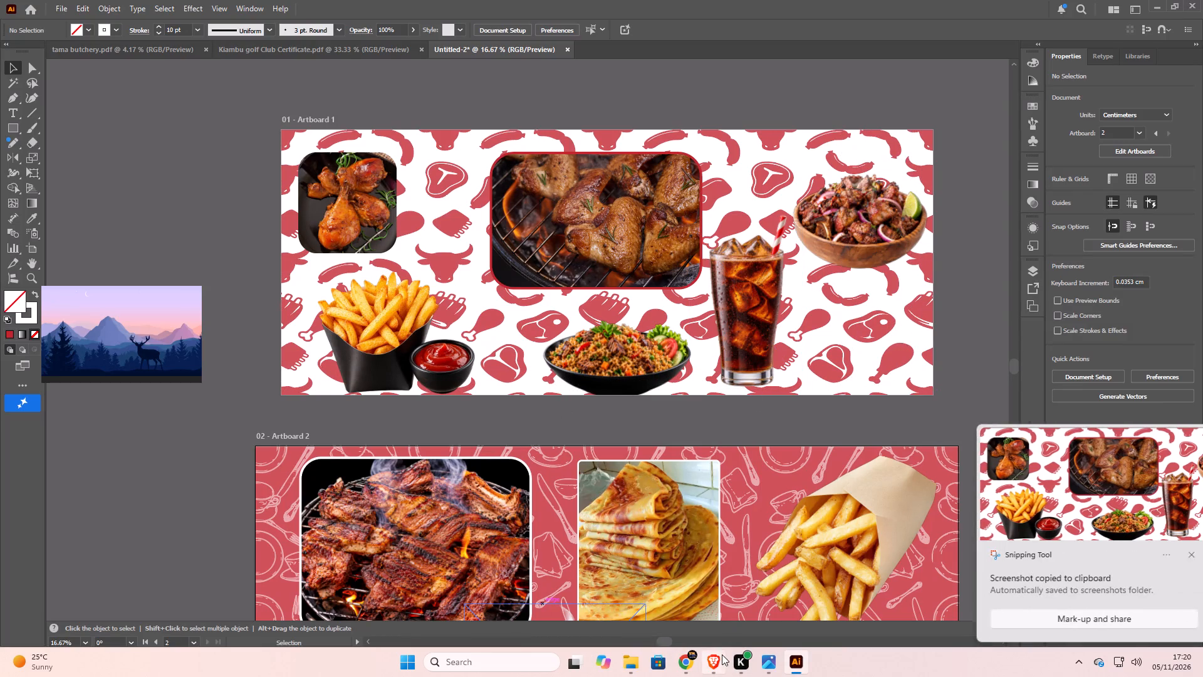
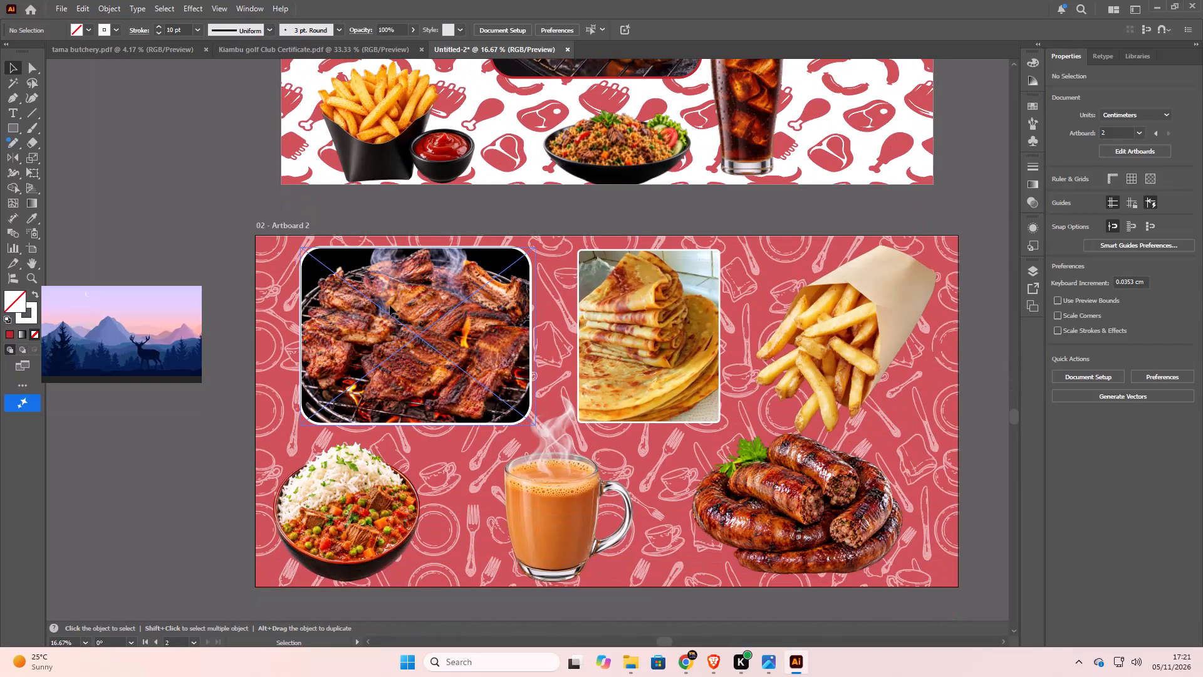
Capture a screenshot of the complete Artboard 2 design with the screen snipping tool.
scroll(375, 287, "down", 3)
key("shift+super+s")
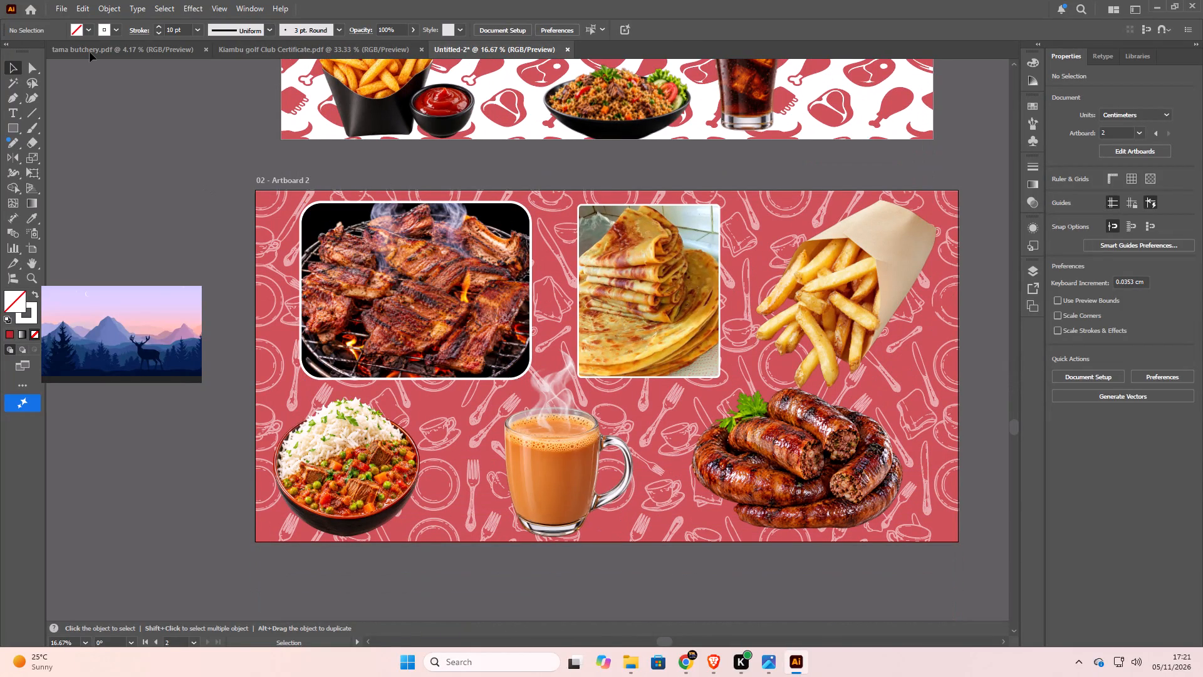